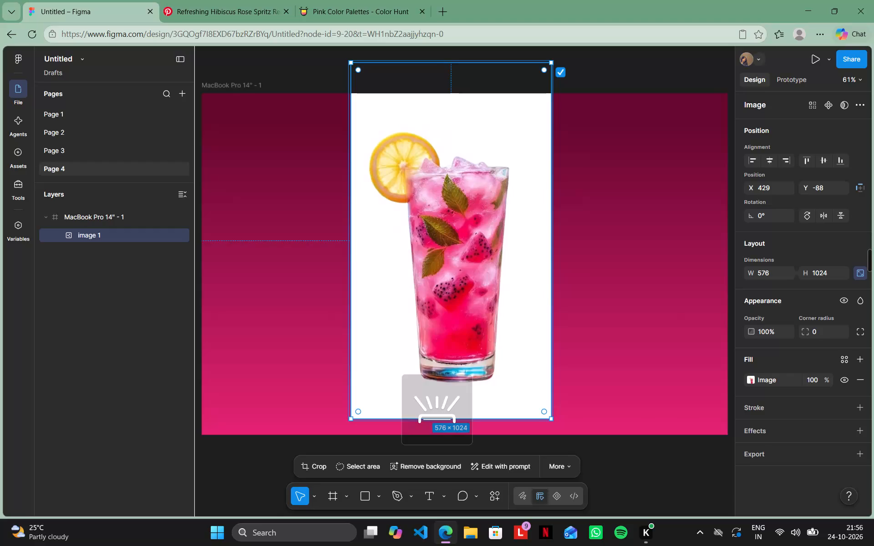
# Remove the white background from the pink drink image on the Page 4 frame.
pyautogui.click(413, 461)
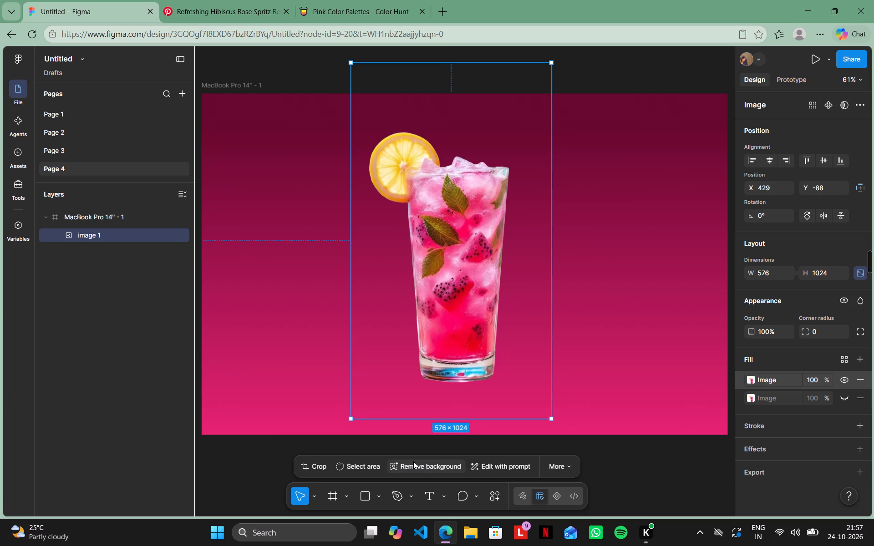
# Switch to Page 3 to look at the BLUEMOON drink design.
pyautogui.click(114, 151)
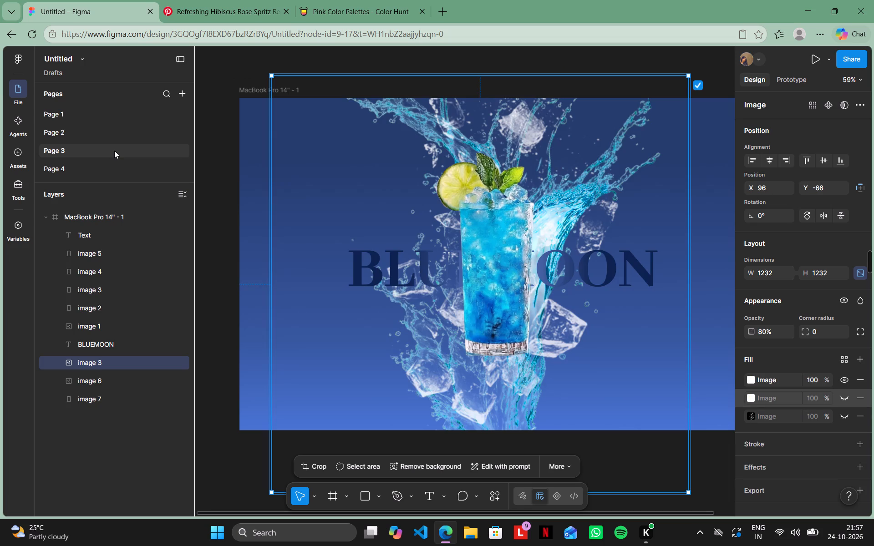
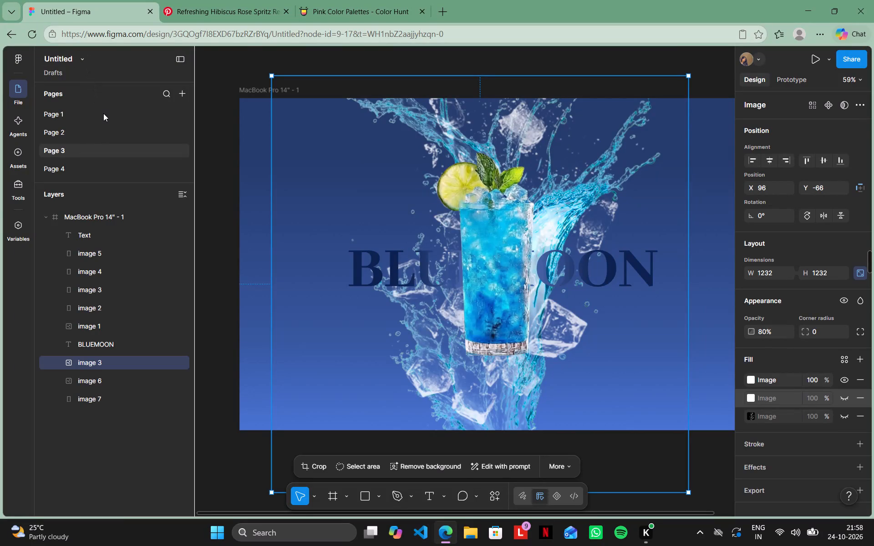
# Compare the BERRY BLAST design on Page 1 with the BLUEMOON design on Page 3, ending on Page 1.
pyautogui.click(103, 113)
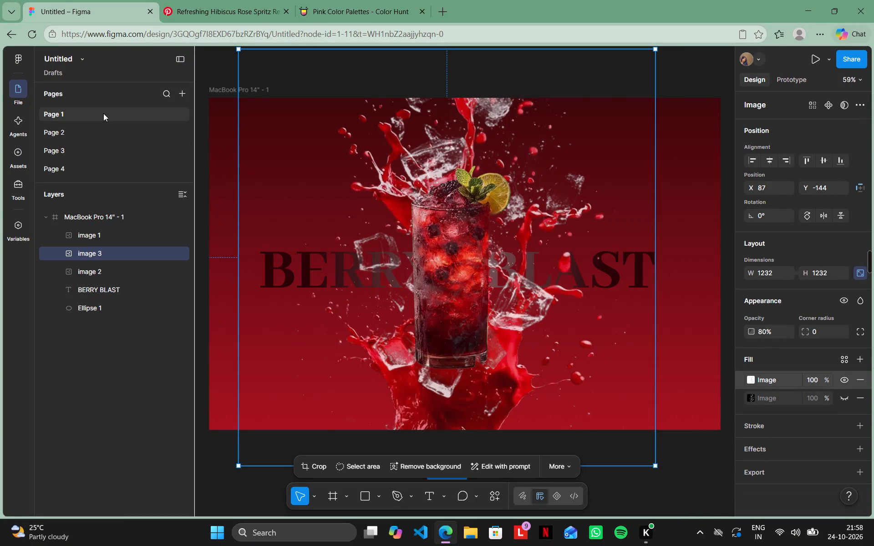
pyautogui.click(74, 147)
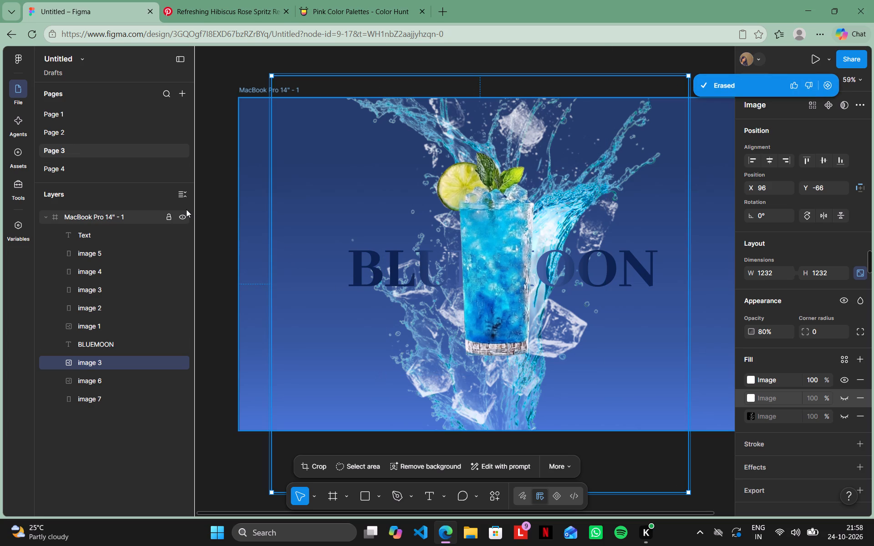
pyautogui.click(132, 120)
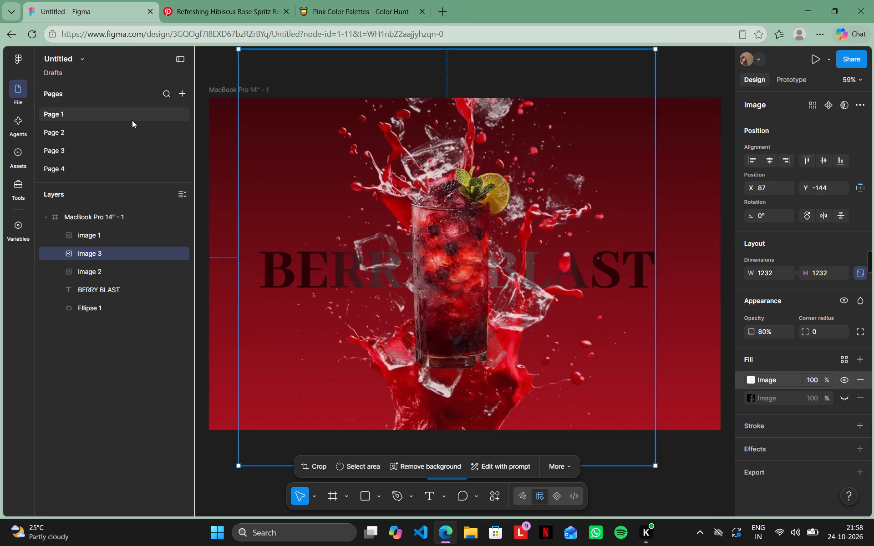
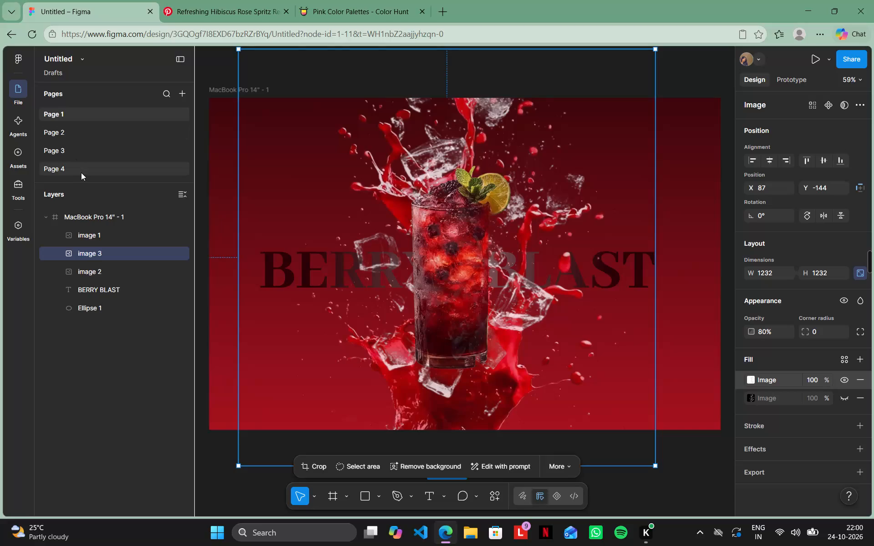
# Using the Page 1 glass image's dimensions as reference, set the Page 4 glass image's width to 501, then its height to 983.
pyautogui.click(81, 172)
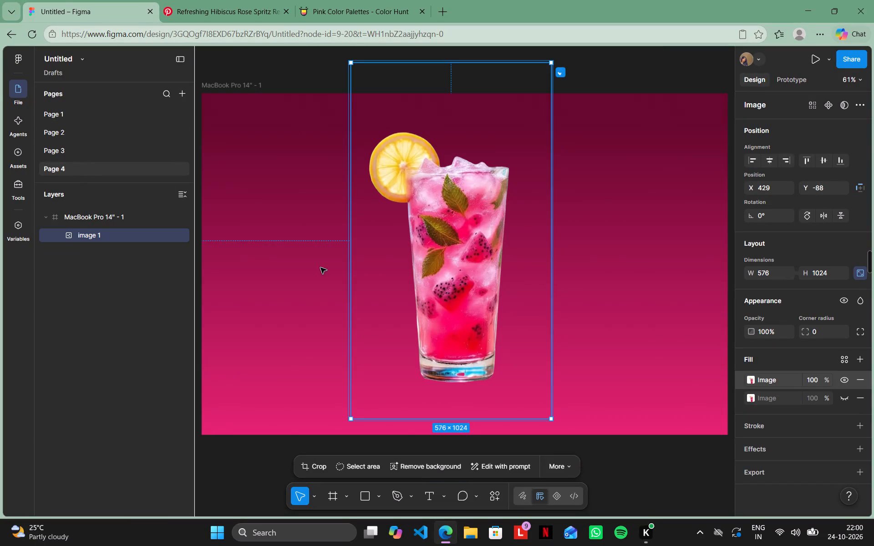
pyautogui.click(77, 111)
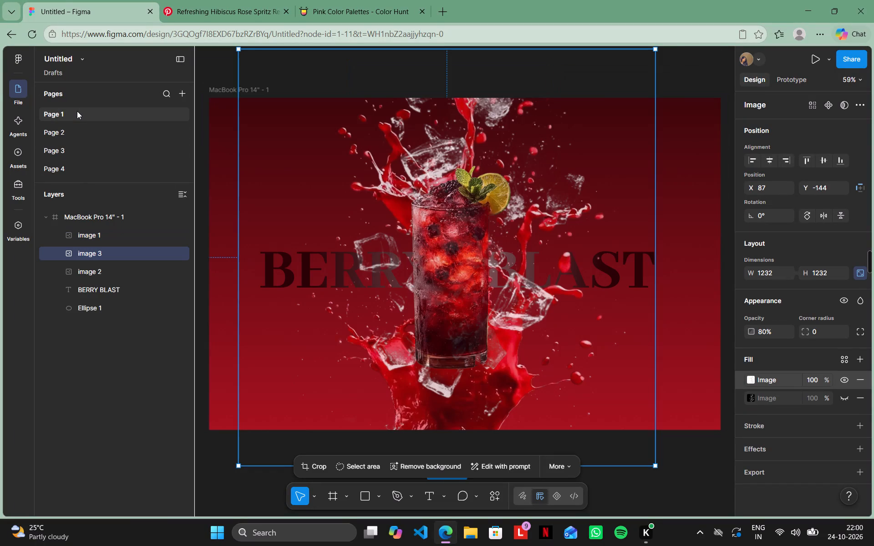
pyautogui.click(90, 232)
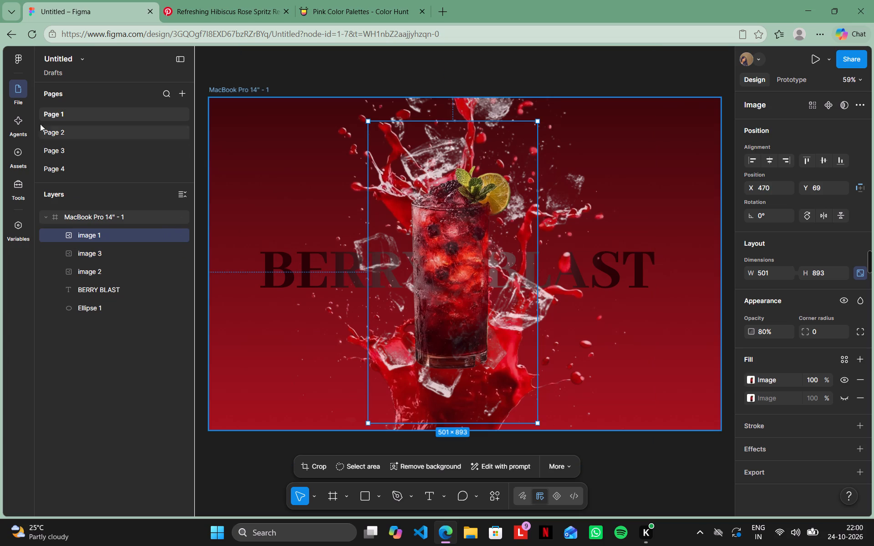
pyautogui.click(65, 171)
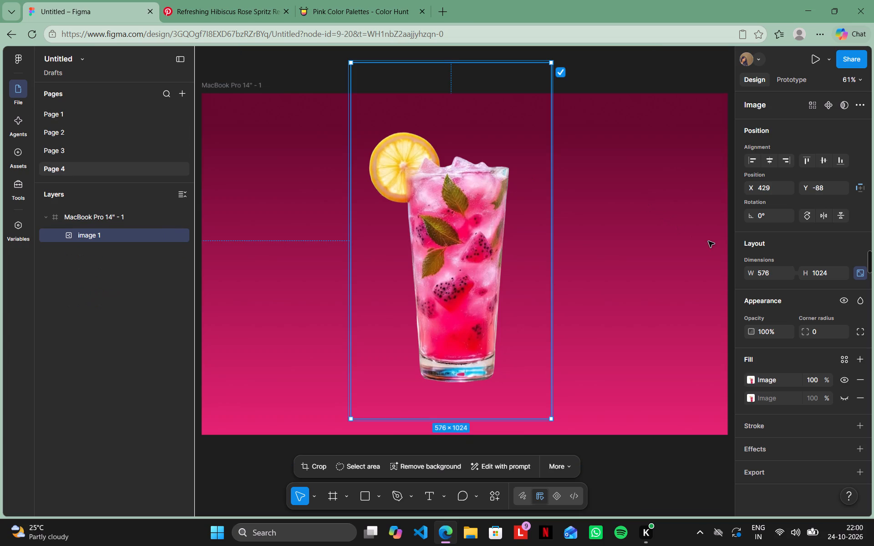
pyautogui.click(783, 275)
pyautogui.press('BackSpace')
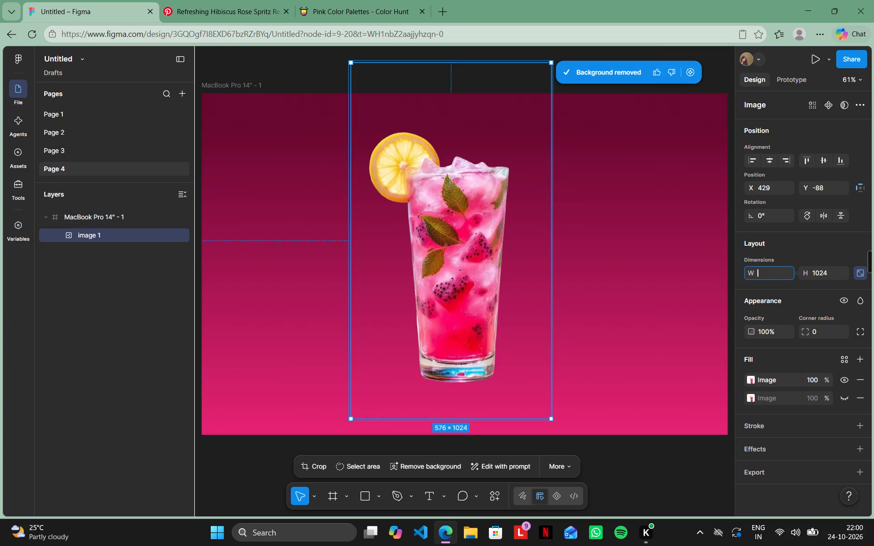
pyautogui.write('501')
pyautogui.click(831, 273)
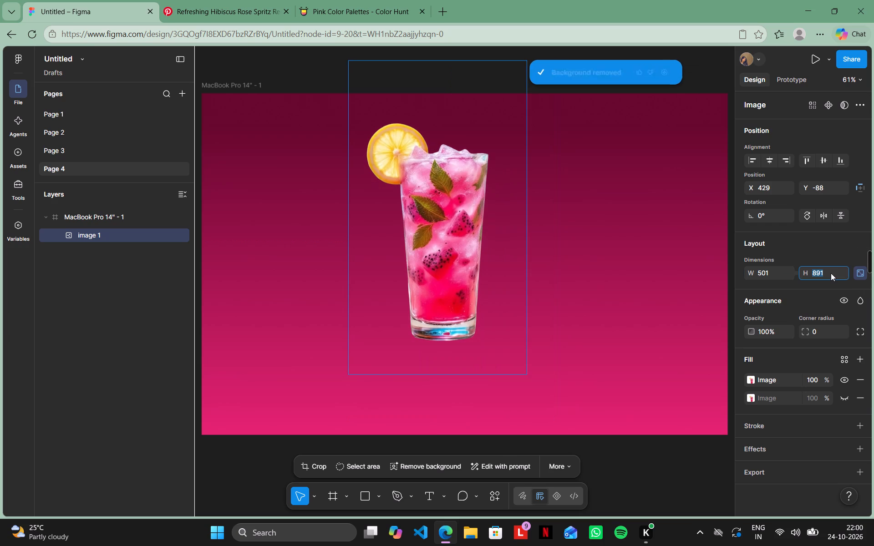
pyautogui.click(831, 273)
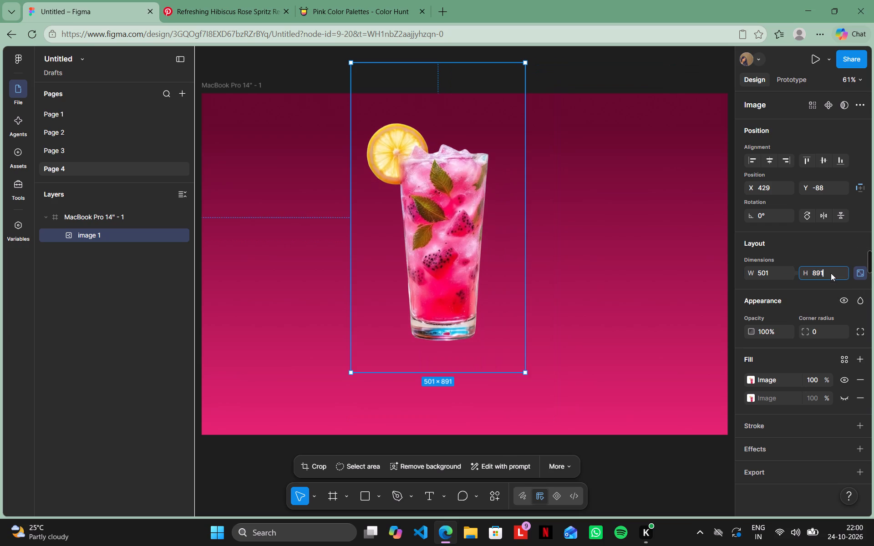
pyautogui.press('BackSpace')
pyautogui.press('BackSpace')
pyautogui.press('BackSpace')
pyautogui.write('98')
pyautogui.press('3')
pyautogui.press('Return')
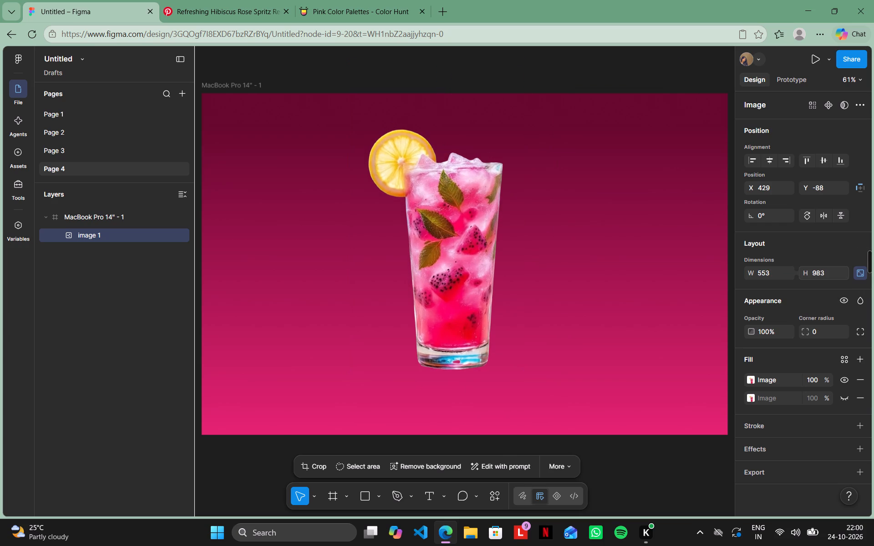
# Move the glass image within the Page 4 frame to about X 479, Y -65.
pyautogui.moveTo(465, 255); pyautogui.dragTo(472, 259)
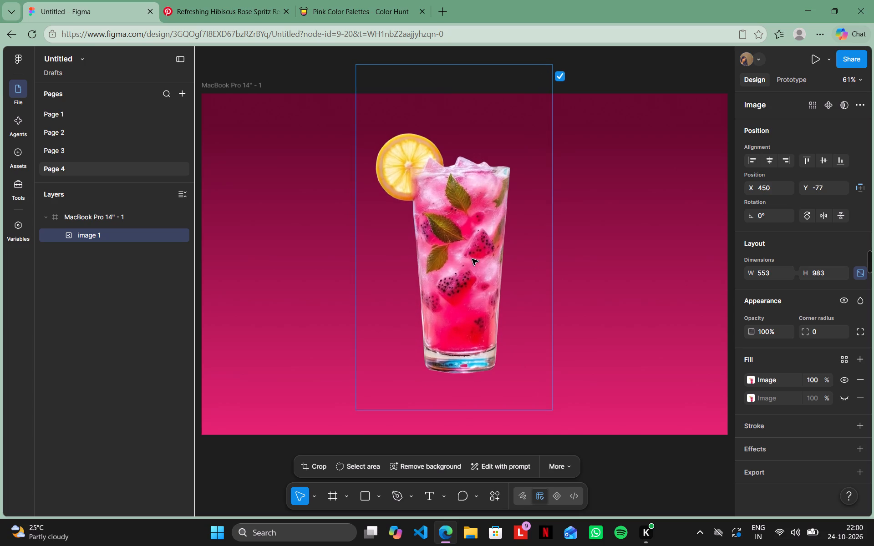
pyautogui.moveTo(472, 259); pyautogui.dragTo(481, 263)
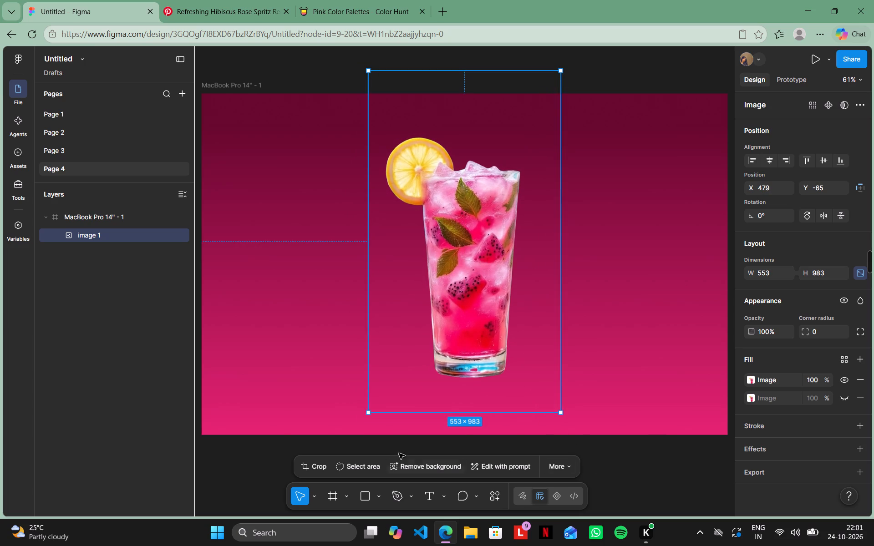
# Switch to Pinterest and search for "pink splash".
pyautogui.click(257, 3)
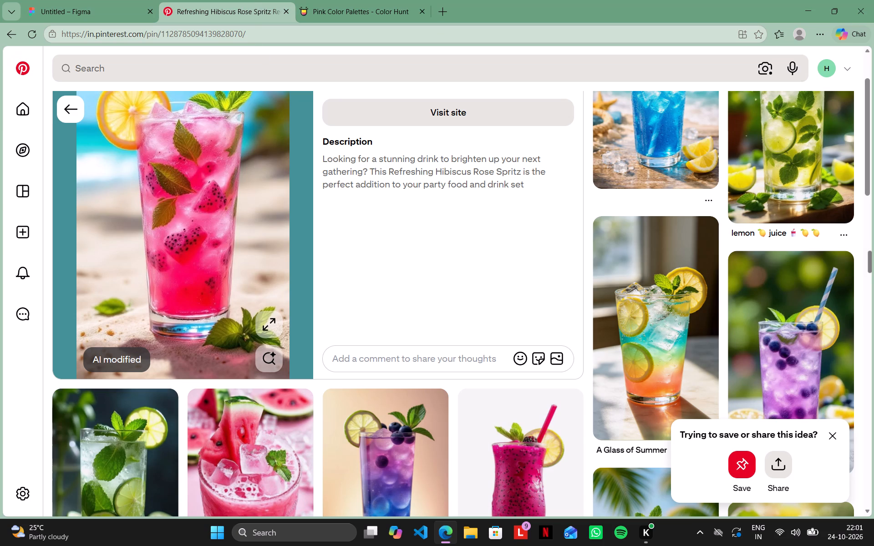
pyautogui.click(266, 63)
pyautogui.write('pink')
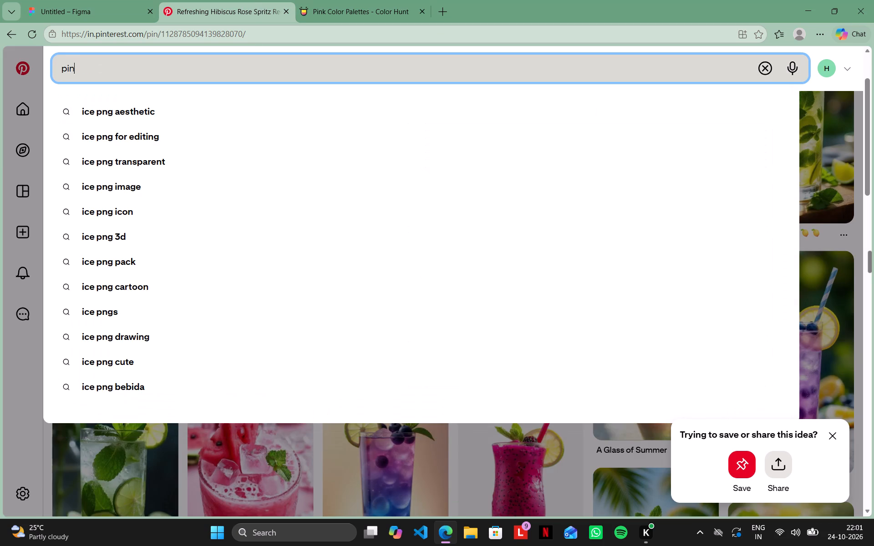
pyautogui.press('space')
pyautogui.write('spl')
pyautogui.write('ash')
pyautogui.press('Return')
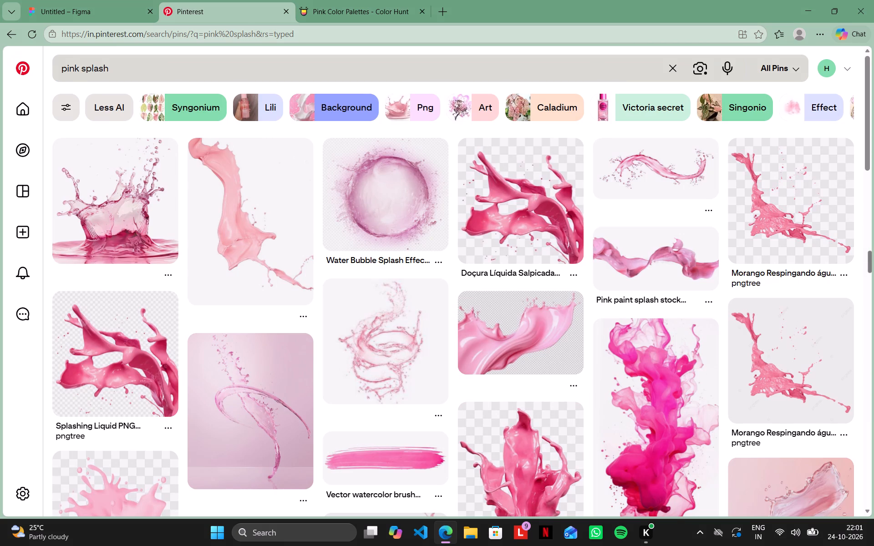
# Examine the pink splash results for a suitable splash and open the pin of a crown-shaped splash rising from pink liquid.
pyautogui.scroll(-5, 266, 63)
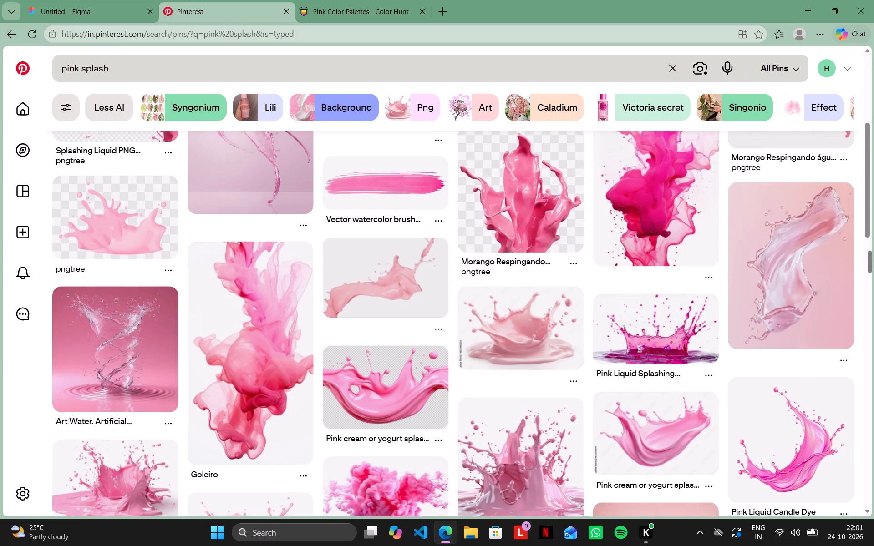
pyautogui.scroll(-3, 266, 63)
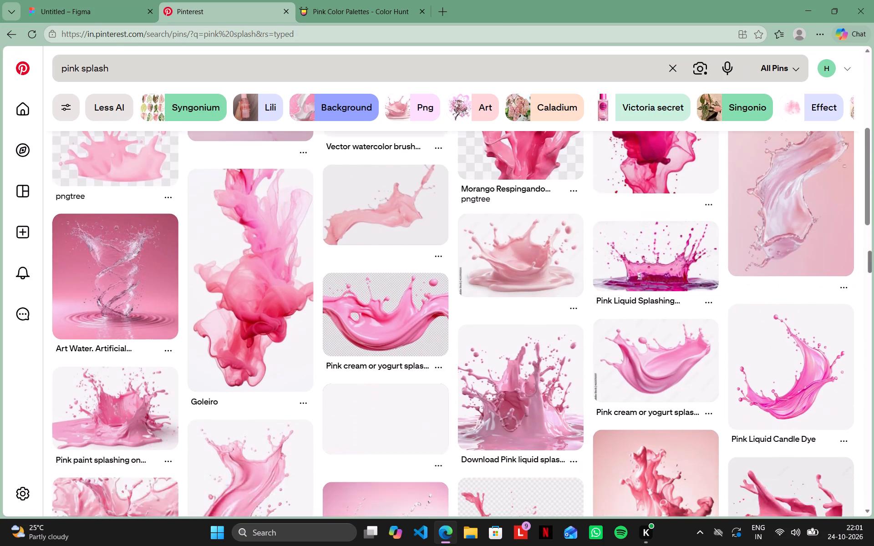
pyautogui.scroll(-7, 266, 63)
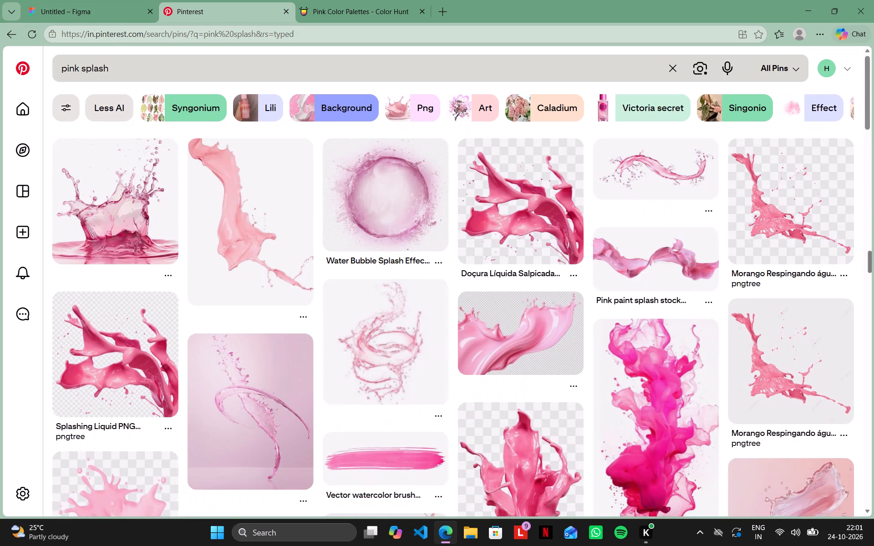
pyautogui.scroll(-5, 266, 63)
pyautogui.scroll(3, 266, 63)
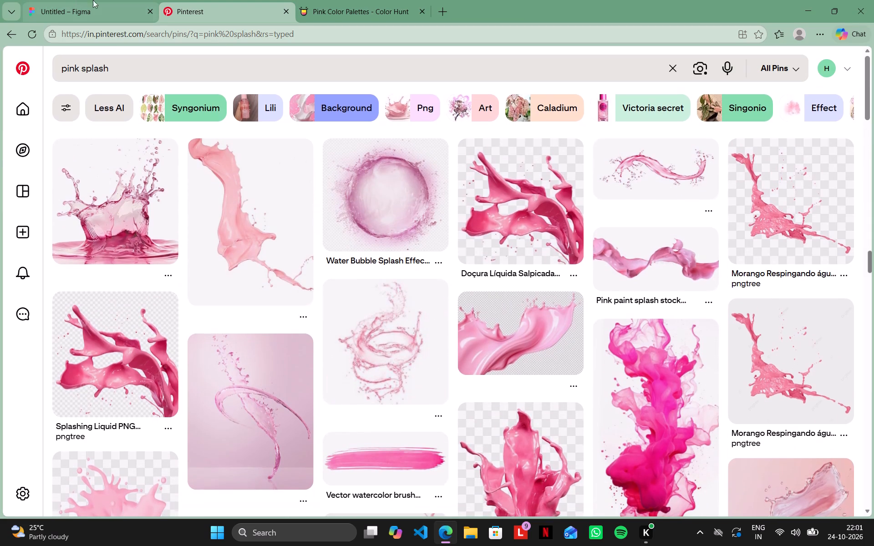
pyautogui.click(83, 192)
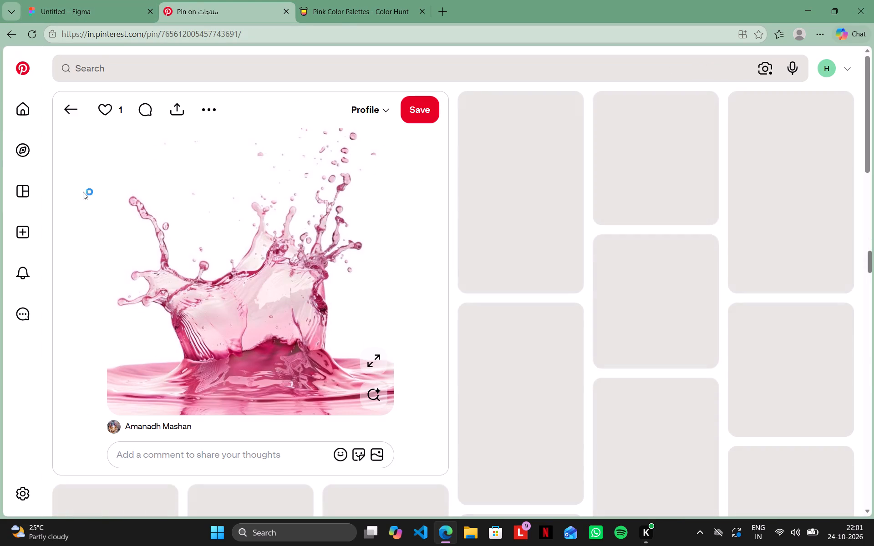
# Examine the related splash pins and open the IMGBIN pin with the curved dark-pink liquid splash.
pyautogui.scroll(-5, 250, 277)
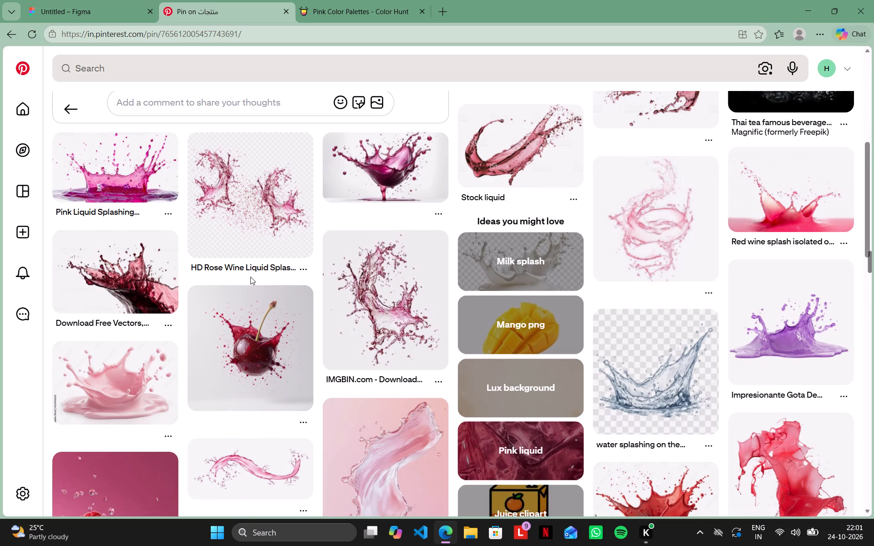
pyautogui.scroll(-2, 250, 277)
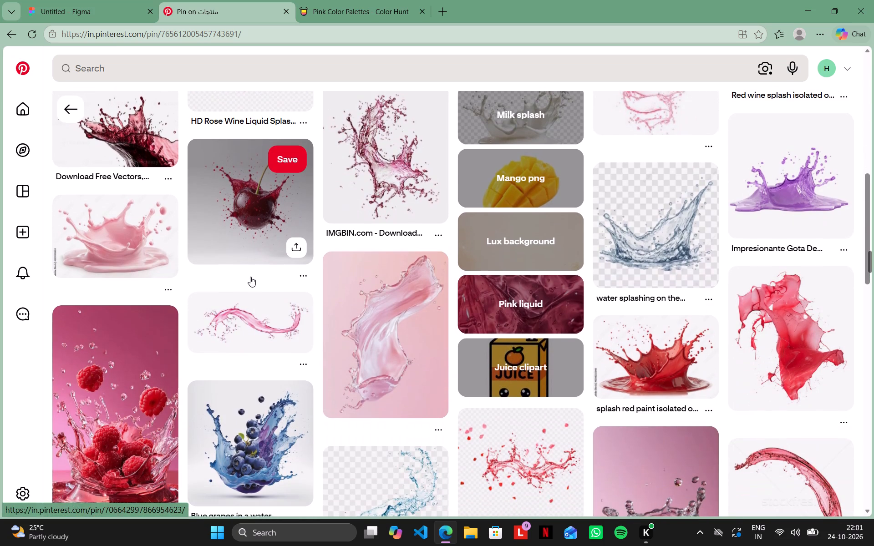
pyautogui.scroll(-4, 250, 277)
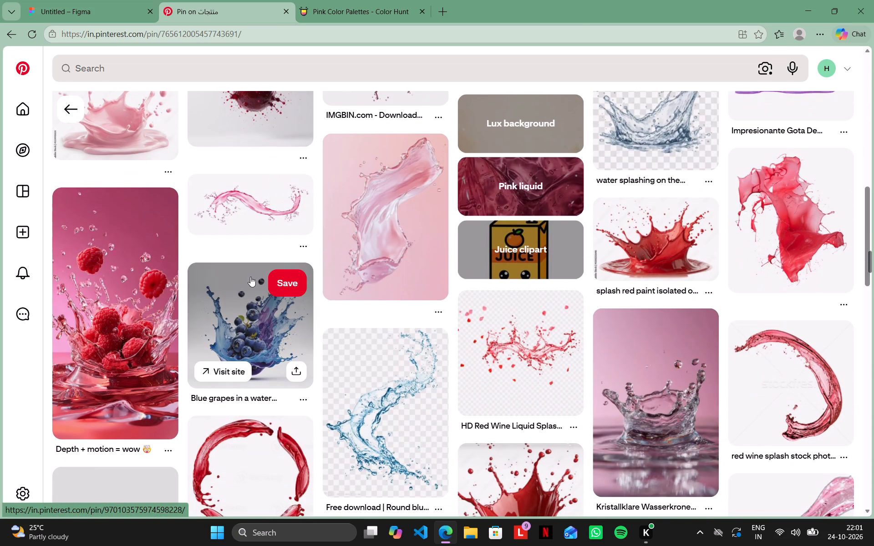
pyautogui.scroll(-1, 250, 277)
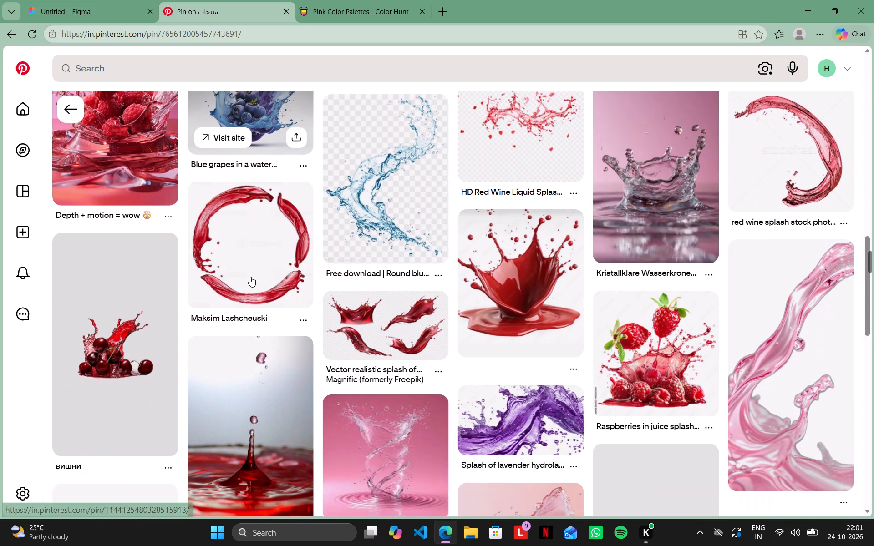
pyautogui.scroll(-4, 250, 277)
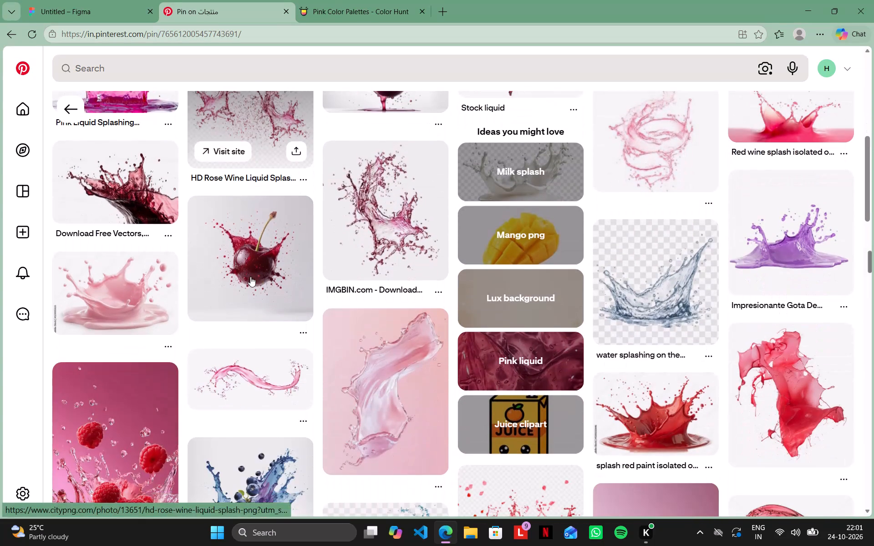
pyautogui.click(401, 202)
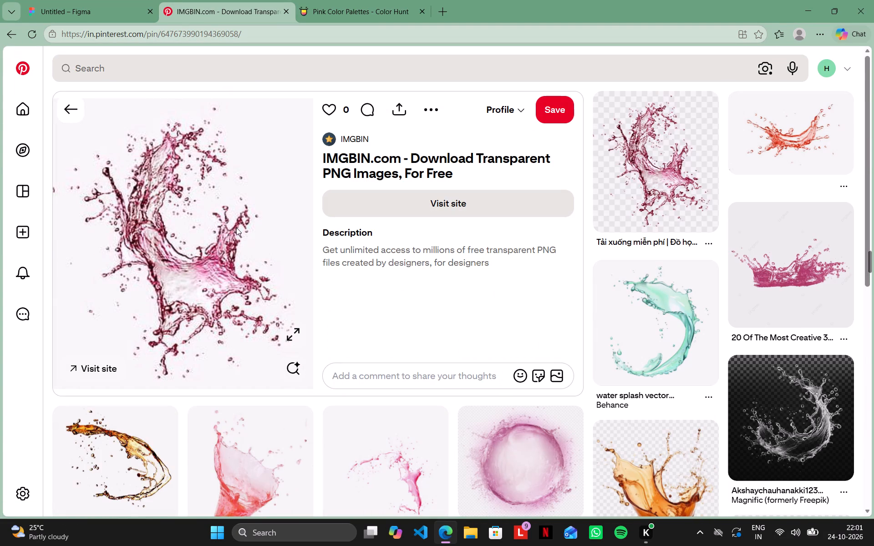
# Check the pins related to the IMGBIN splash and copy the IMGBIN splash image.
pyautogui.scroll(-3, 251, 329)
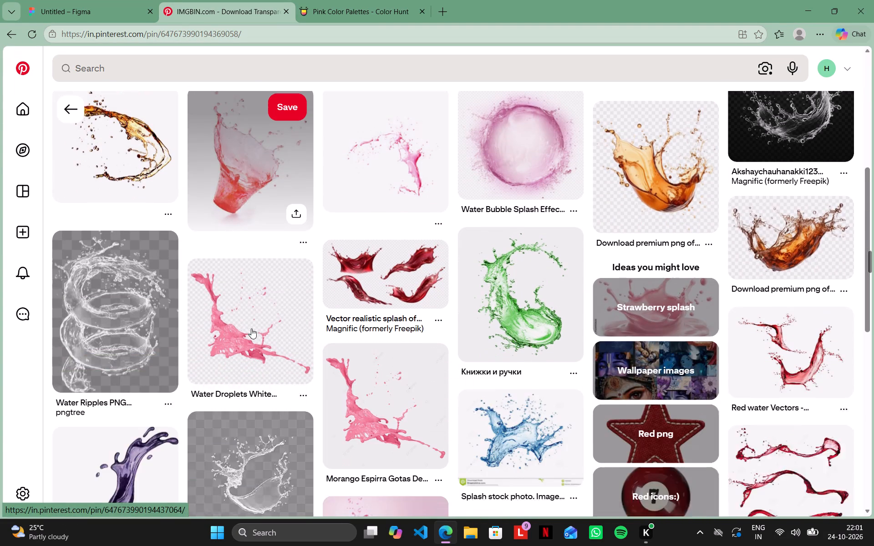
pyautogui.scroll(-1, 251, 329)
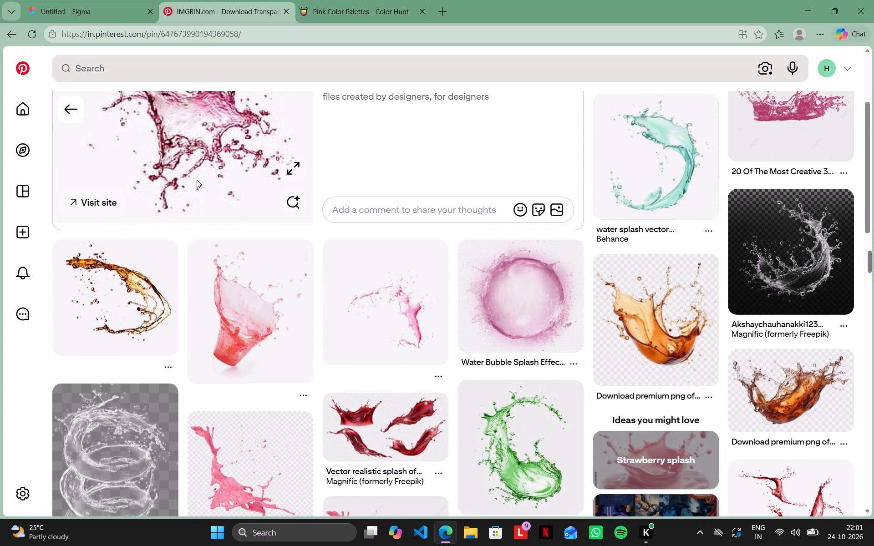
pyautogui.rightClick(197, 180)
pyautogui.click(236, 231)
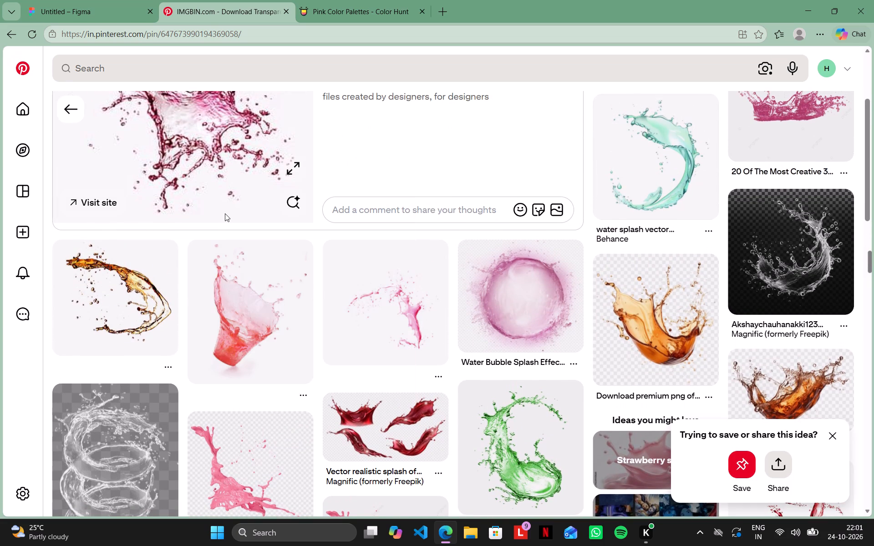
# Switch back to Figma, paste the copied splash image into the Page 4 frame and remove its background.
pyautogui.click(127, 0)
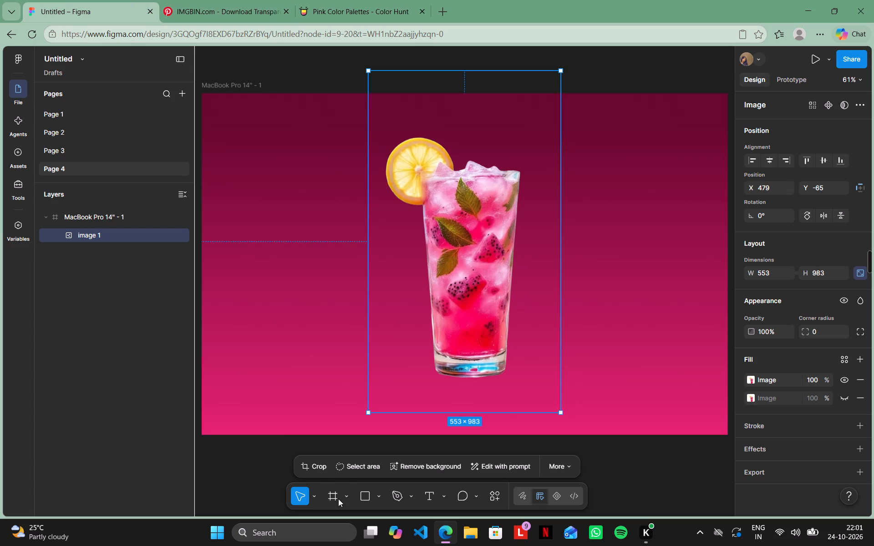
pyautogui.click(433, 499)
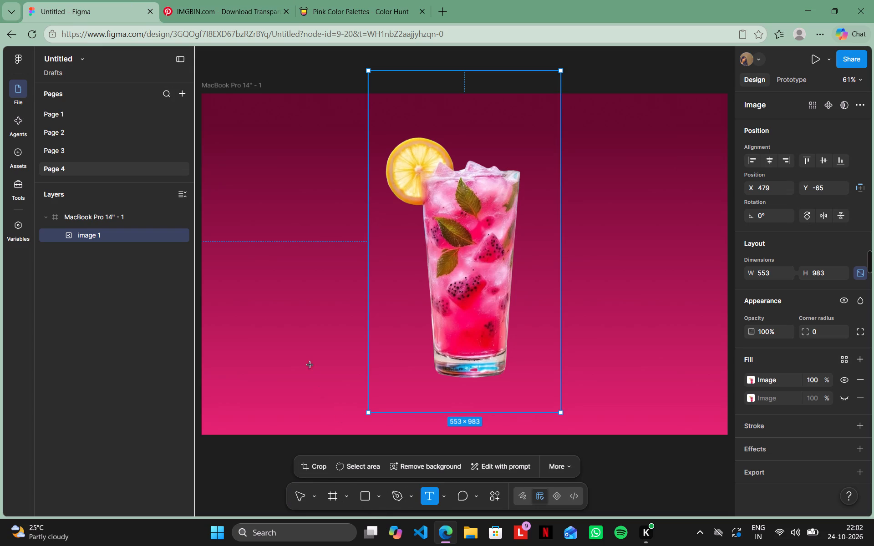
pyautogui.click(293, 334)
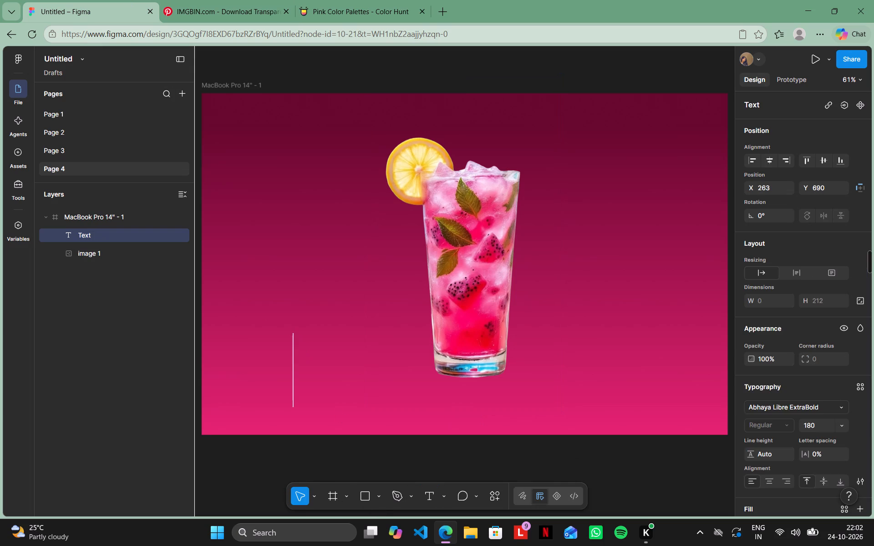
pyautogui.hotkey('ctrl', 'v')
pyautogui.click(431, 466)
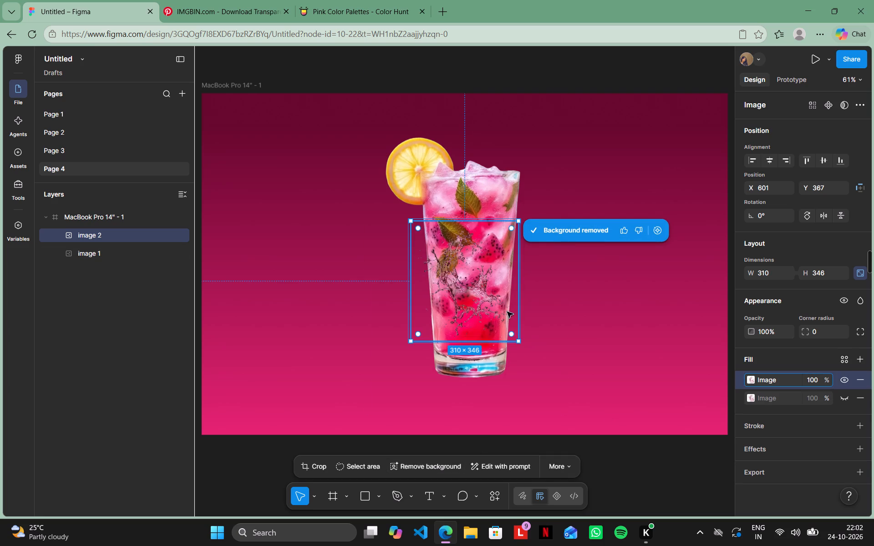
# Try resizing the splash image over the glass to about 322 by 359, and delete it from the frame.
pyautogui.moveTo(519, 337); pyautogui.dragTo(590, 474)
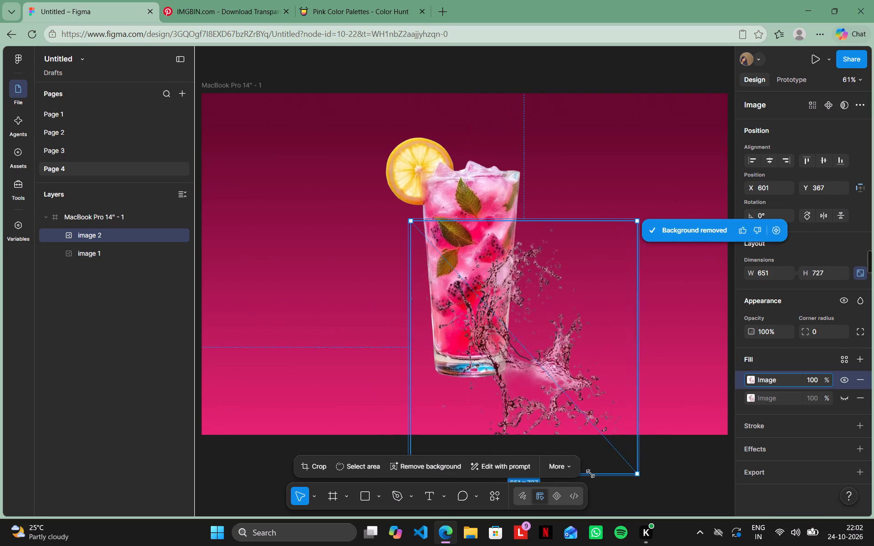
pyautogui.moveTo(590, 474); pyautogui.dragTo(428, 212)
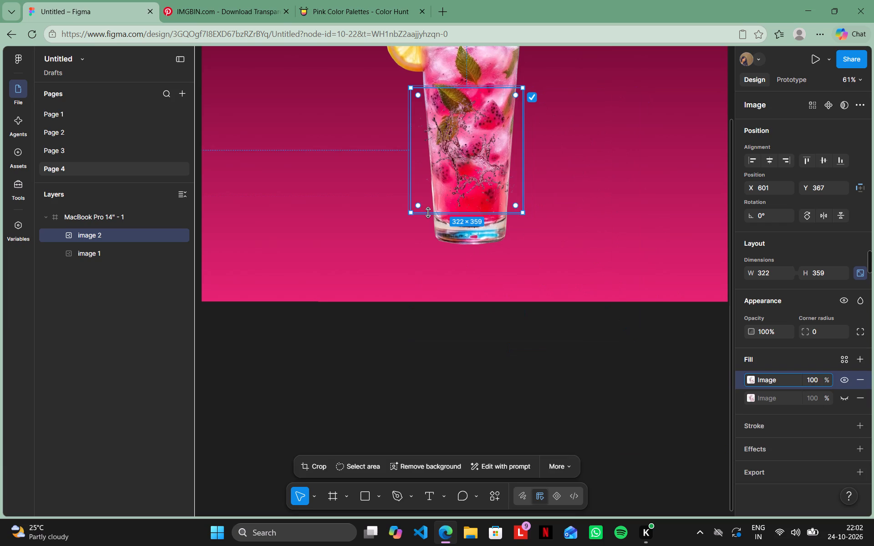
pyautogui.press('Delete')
# Switch to Pinterest and check the pins related to the IMGBIN splash and to the previously opened pink splash pin.
pyautogui.click(208, 0)
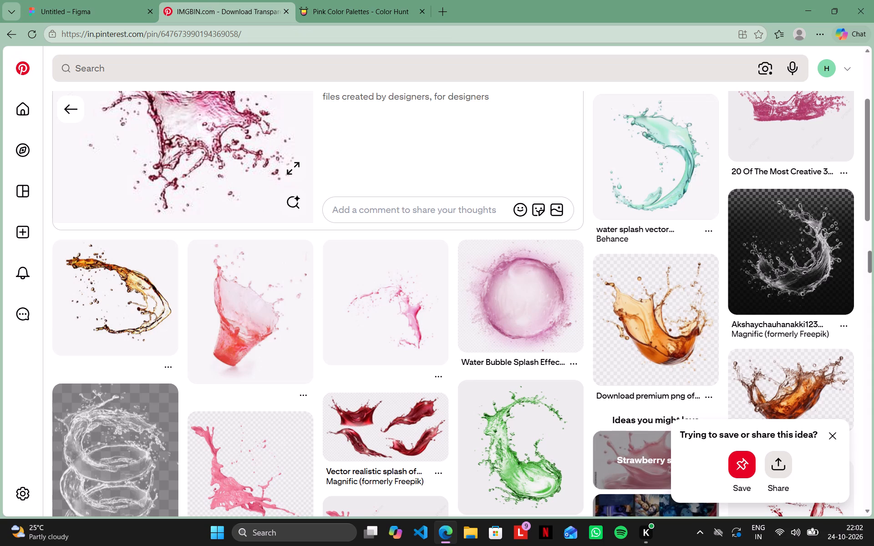
pyautogui.scroll(-6, 325, 385)
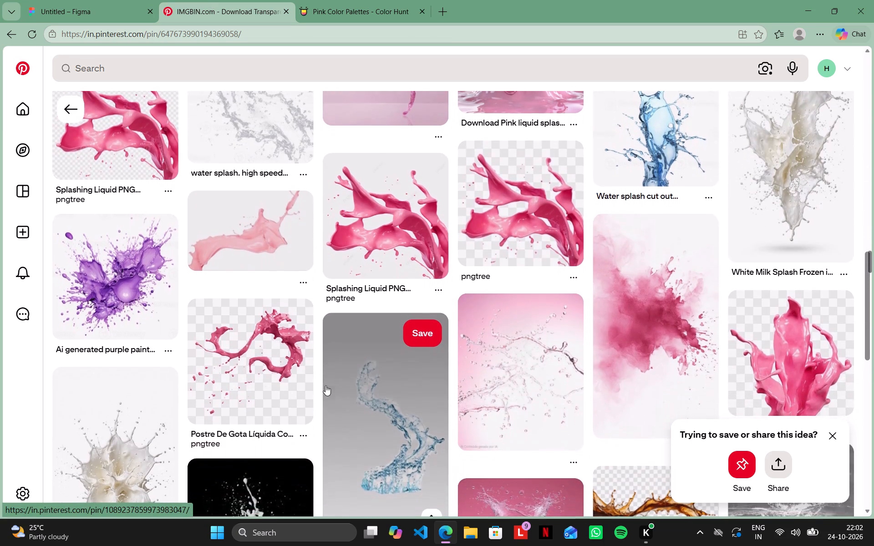
pyautogui.hscroll(6, 325, 385)
pyautogui.scroll(-6, 325, 385)
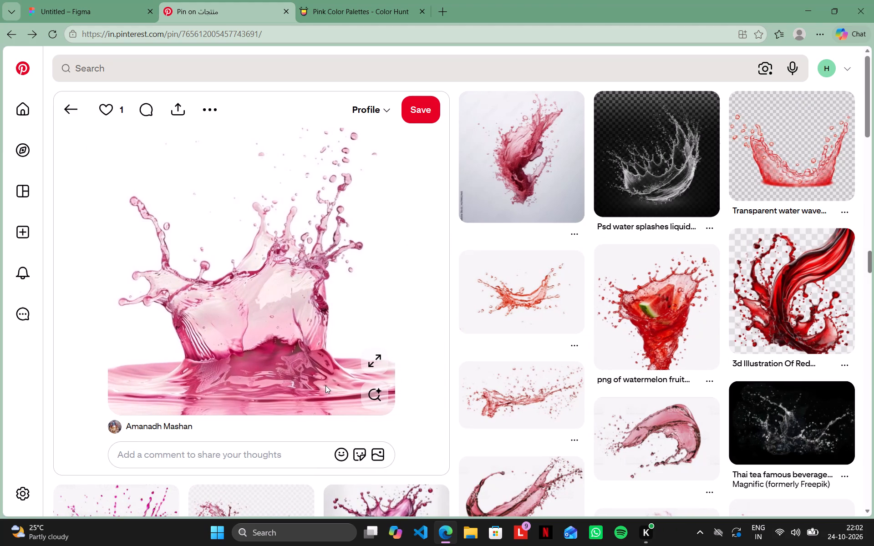
pyautogui.scroll(-1, 325, 385)
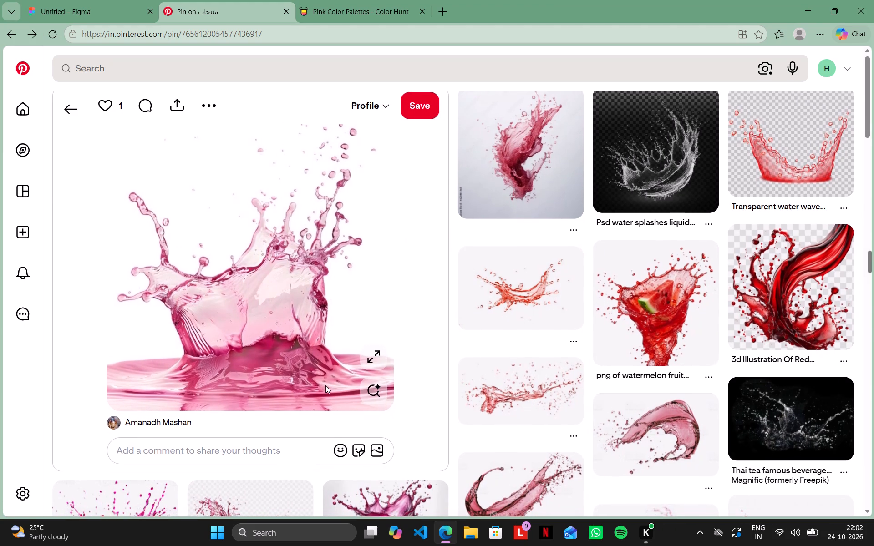
pyautogui.scroll(-2, 325, 385)
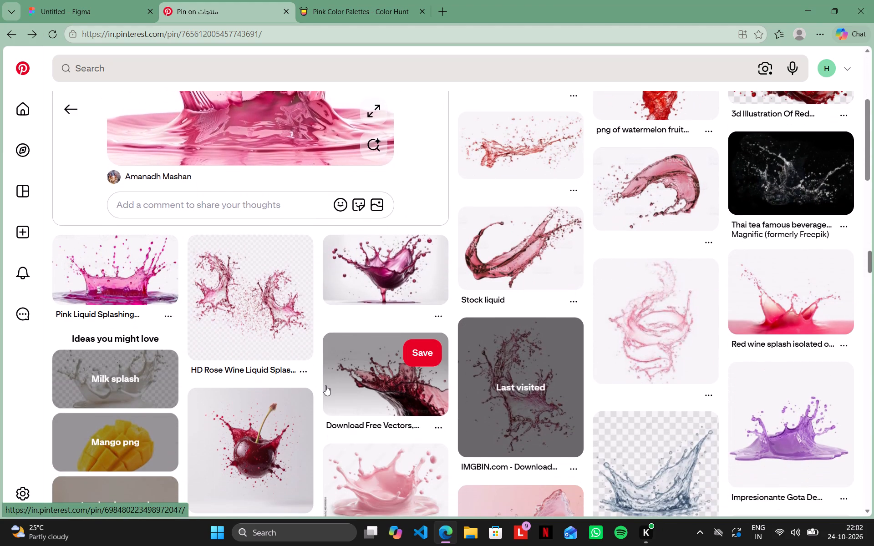
# Return to the "pink splash" search results and examine them for another splash image suited to the drink poster.
pyautogui.hscroll(6, 325, 385)
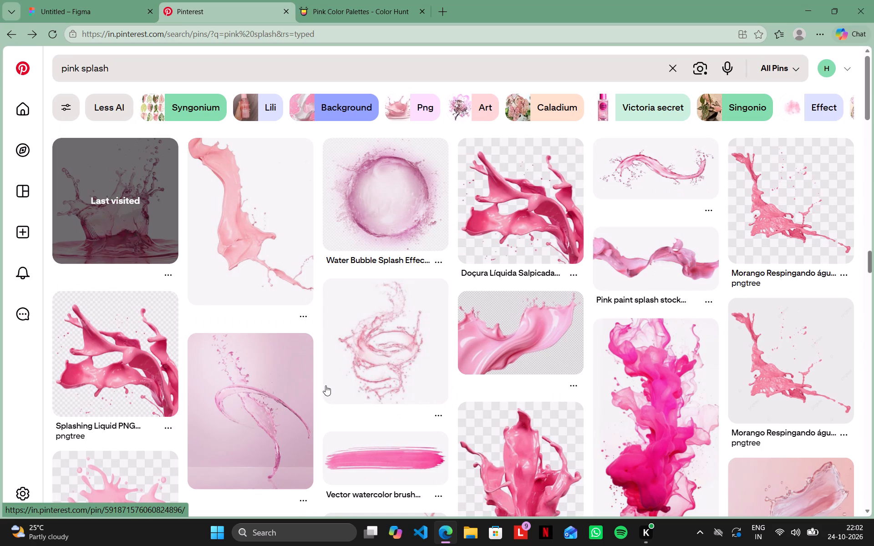
pyautogui.scroll(-1, 325, 385)
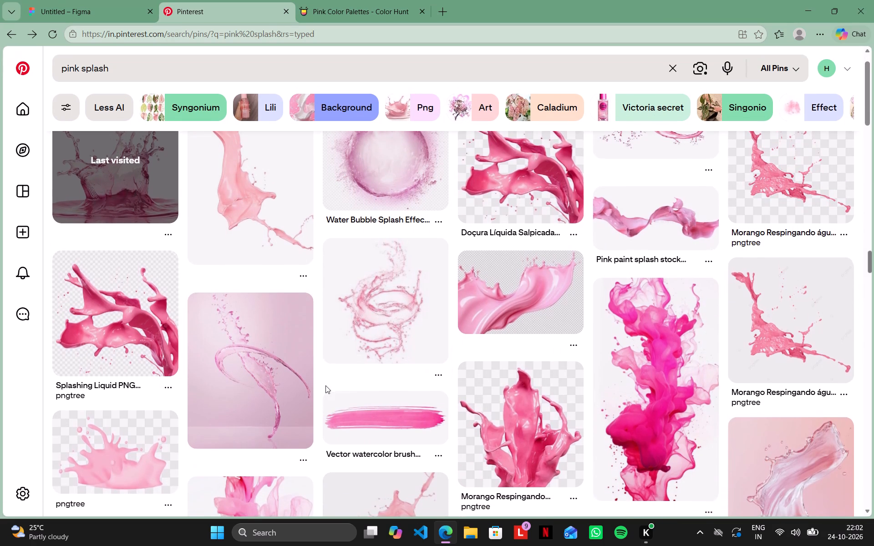
pyautogui.scroll(-4, 325, 385)
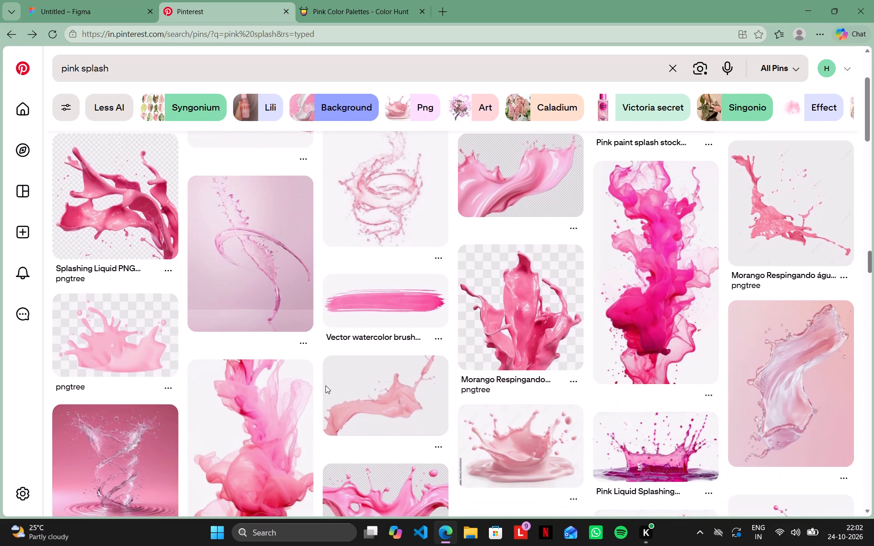
pyautogui.scroll(-4, 325, 385)
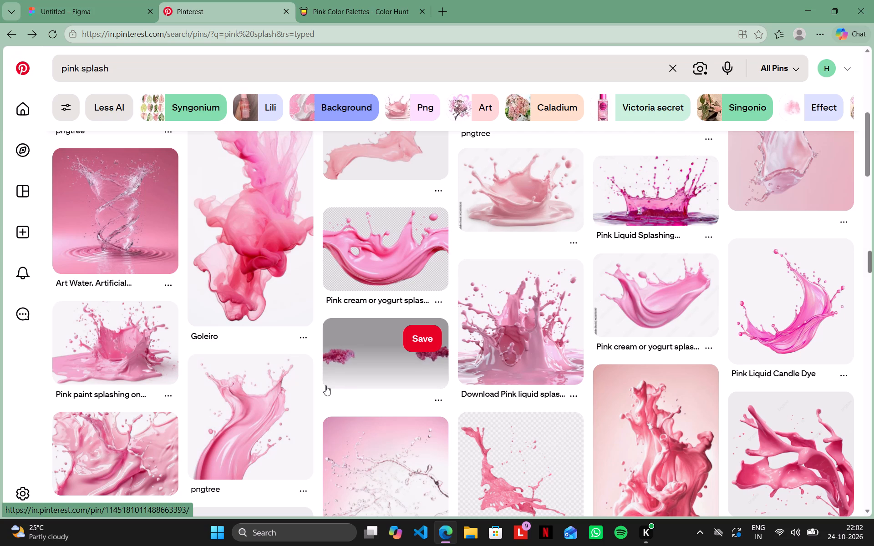
pyautogui.scroll(-1, 325, 385)
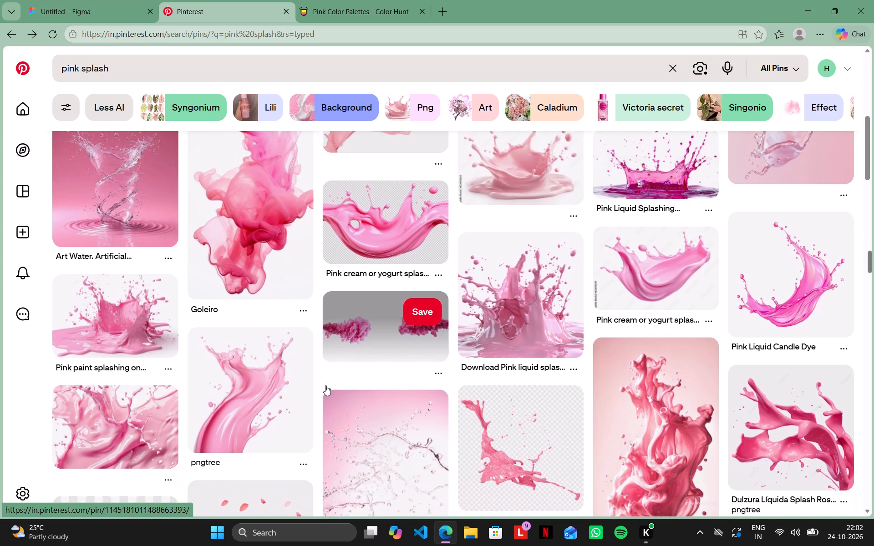
pyautogui.scroll(-2, 325, 385)
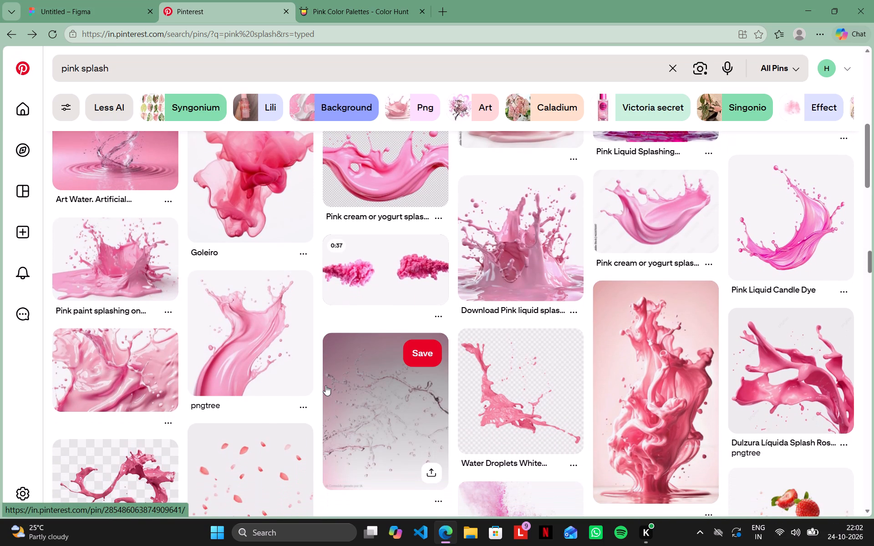
pyautogui.scroll(-5, 325, 385)
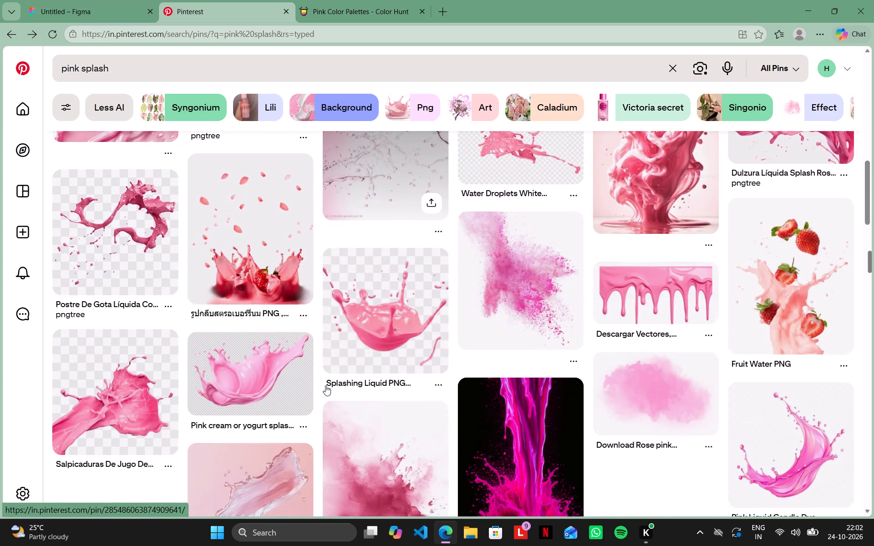
pyautogui.scroll(-2, 325, 385)
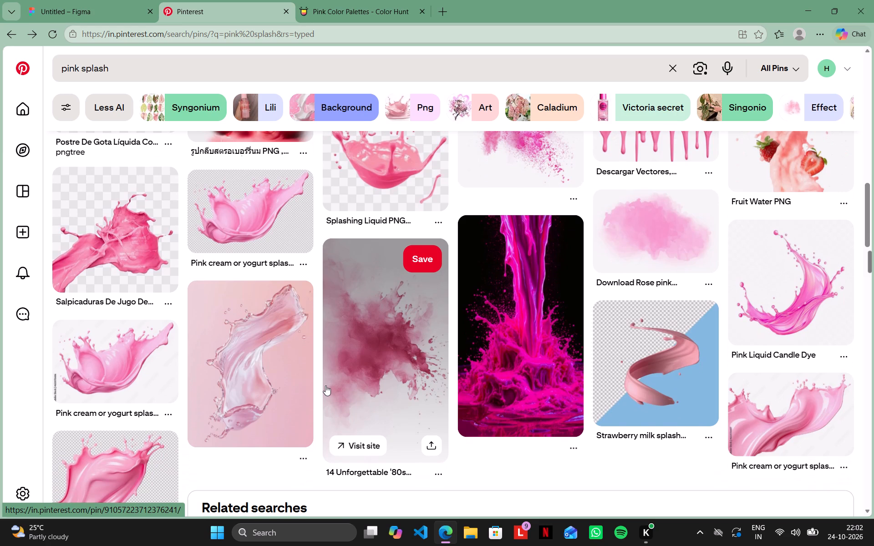
pyautogui.scroll(-10, 325, 385)
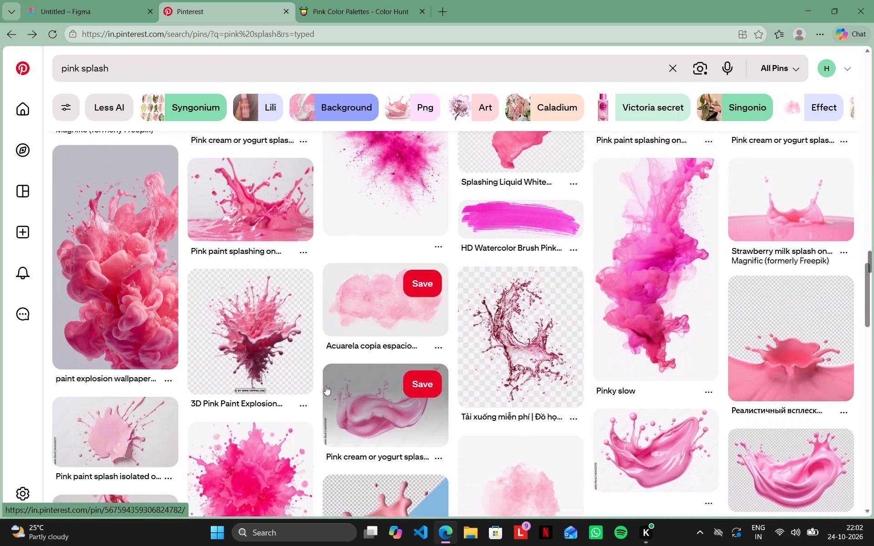
pyautogui.scroll(-6, 325, 385)
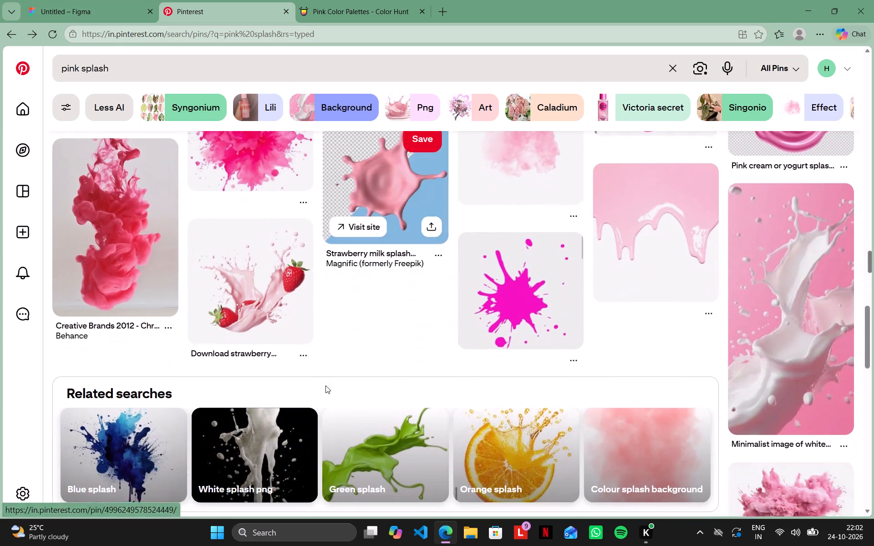
pyautogui.scroll(-6, 325, 385)
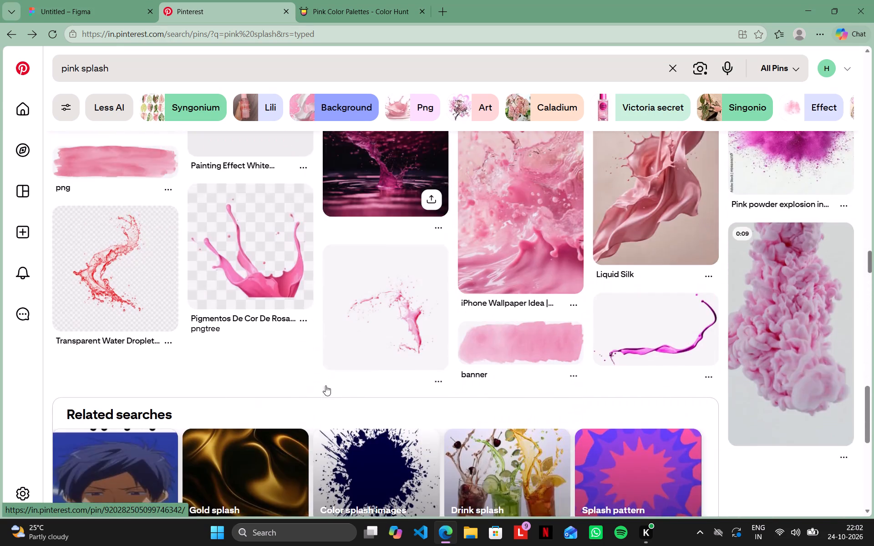
pyautogui.scroll(-1, 325, 385)
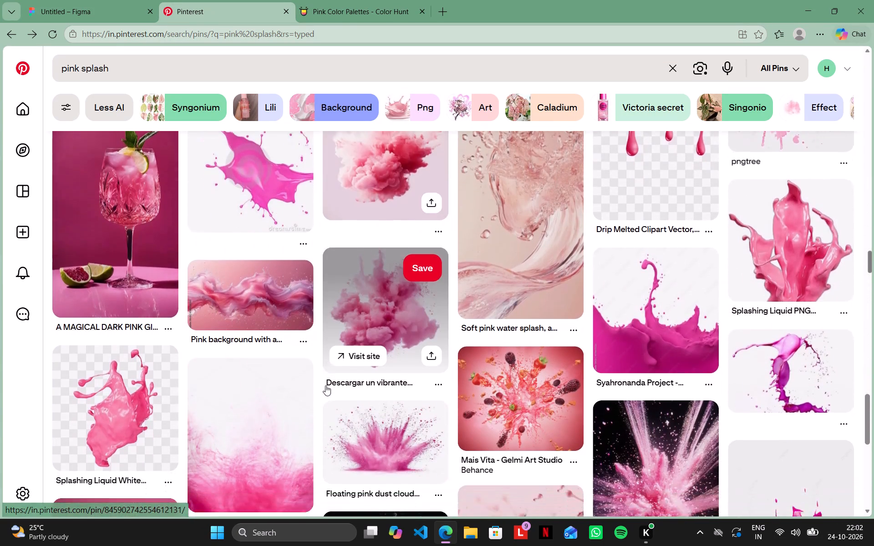
pyautogui.scroll(-9, 325, 385)
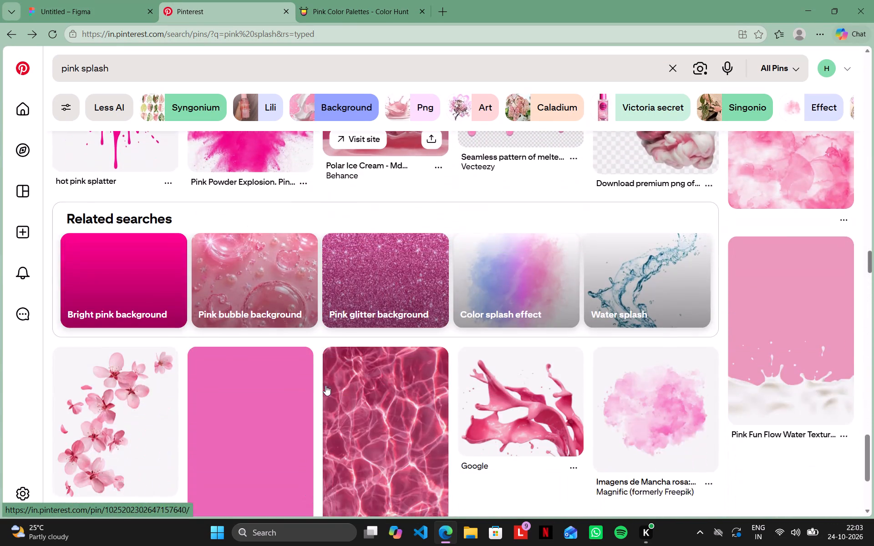
pyautogui.scroll(-3, 325, 385)
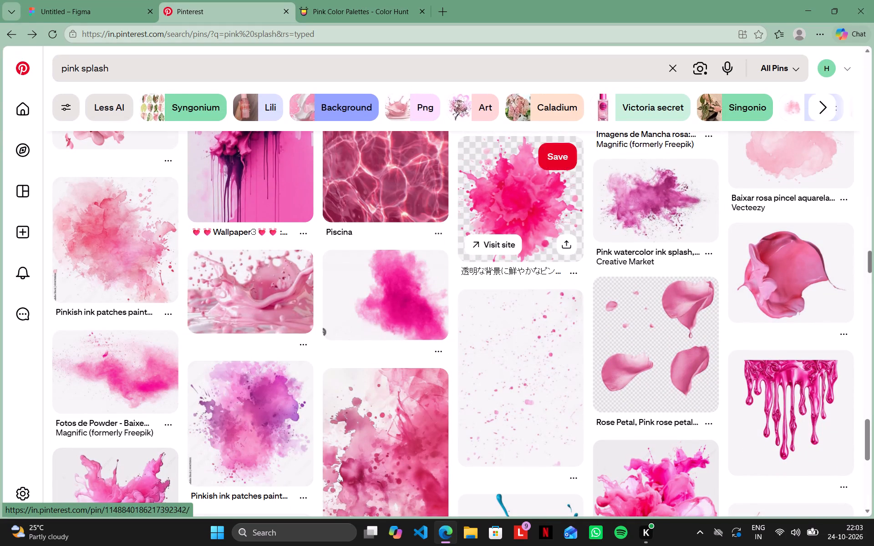
# Browse the further refinements of the pink splash search and narrow it to "dark pink splash".
pyautogui.click(823, 110)
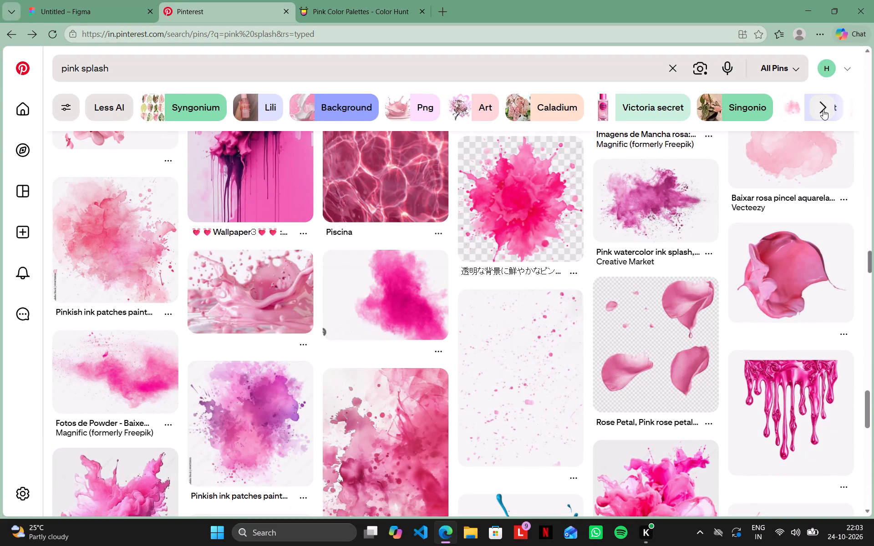
pyautogui.click(823, 110)
pyautogui.click(823, 110)
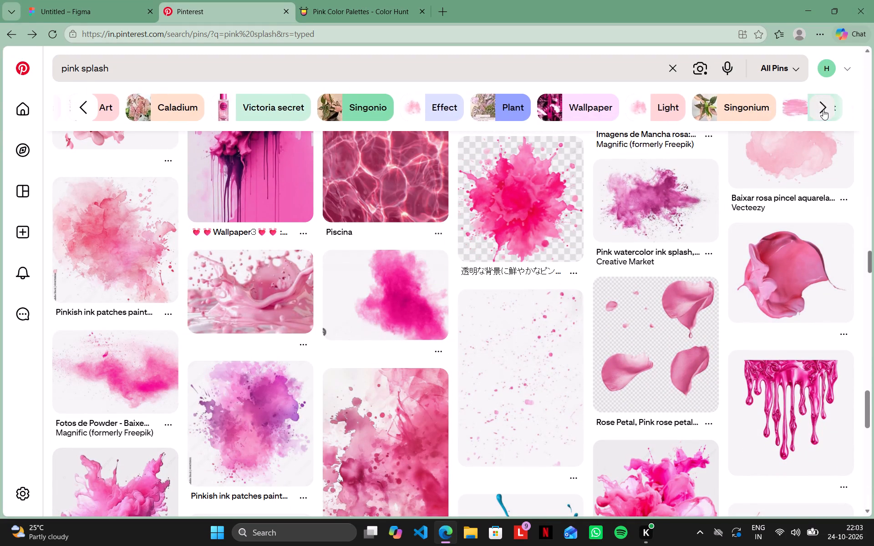
pyautogui.click(823, 110)
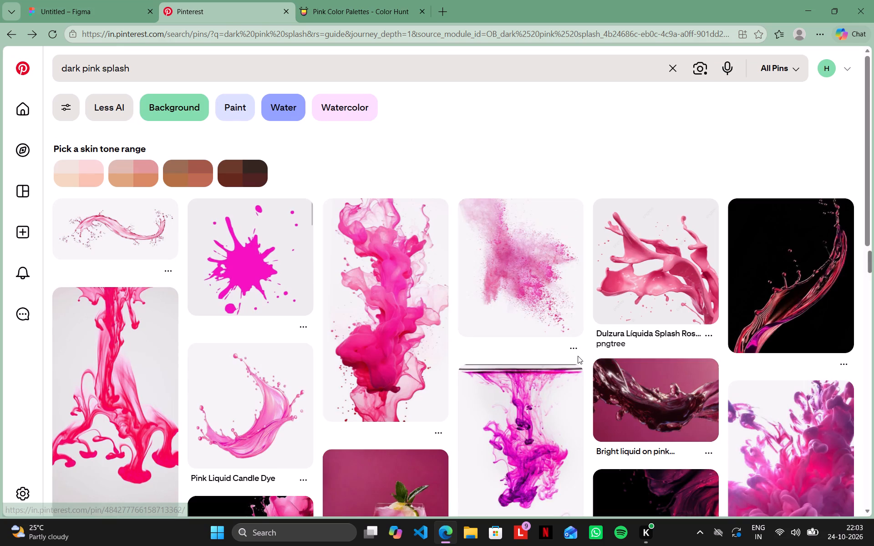
# Examine the "dark pink splash" results for a splash image suited to the drink poster.
pyautogui.scroll(-8, 578, 356)
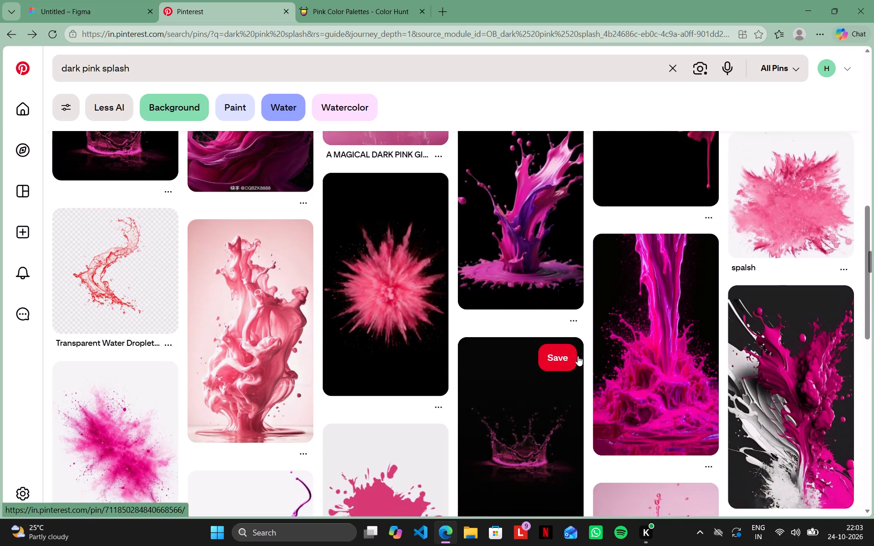
pyautogui.scroll(-11, 578, 356)
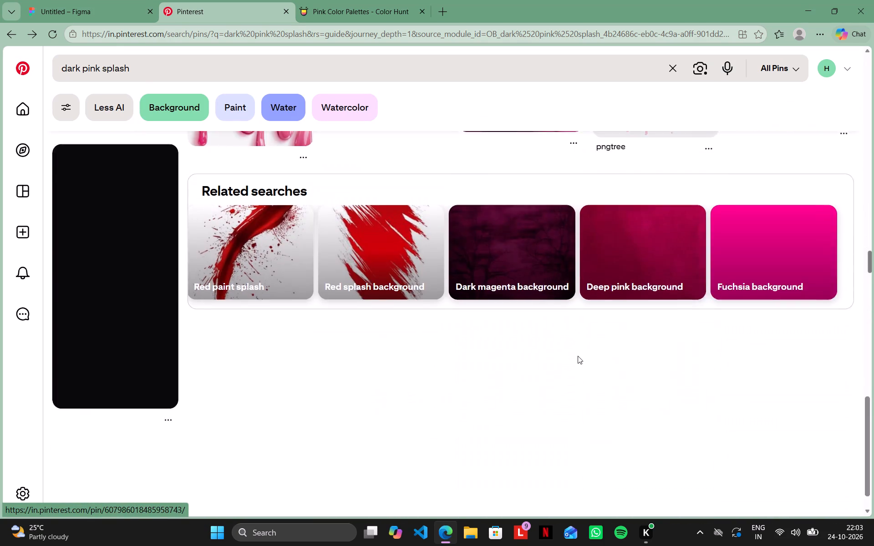
pyautogui.scroll(-1, 578, 356)
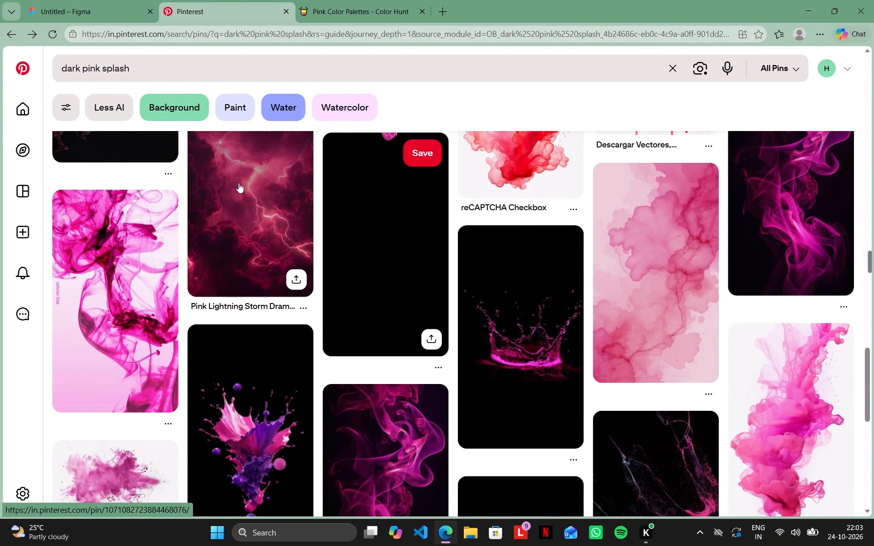
# Search Pinterest for "pink drink splash".
pyautogui.tripleClick(107, 69)
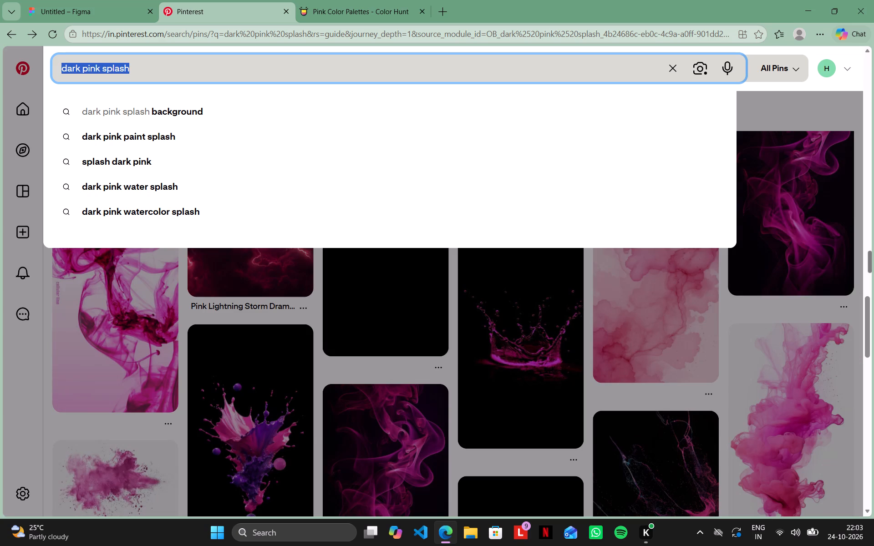
pyautogui.press('BackSpace')
pyautogui.write('pink')
pyautogui.press('space')
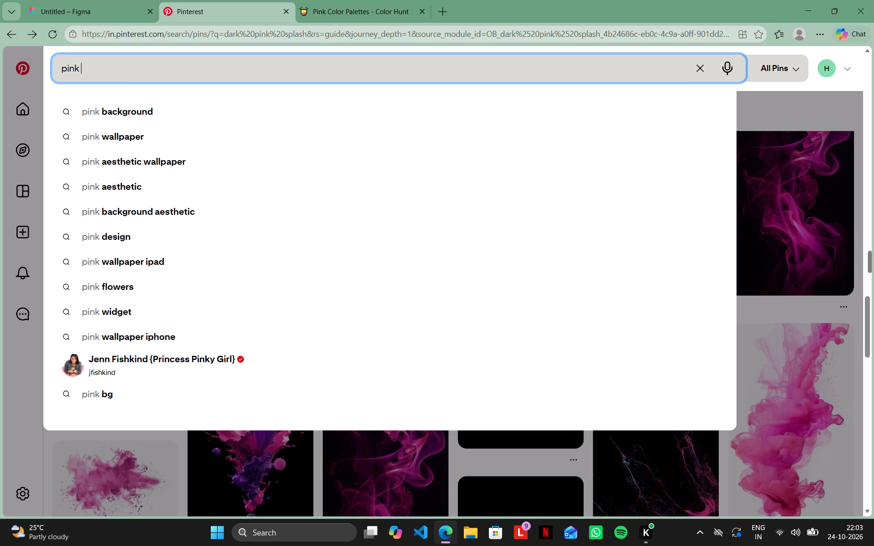
pyautogui.write('drink')
pyautogui.press('space')
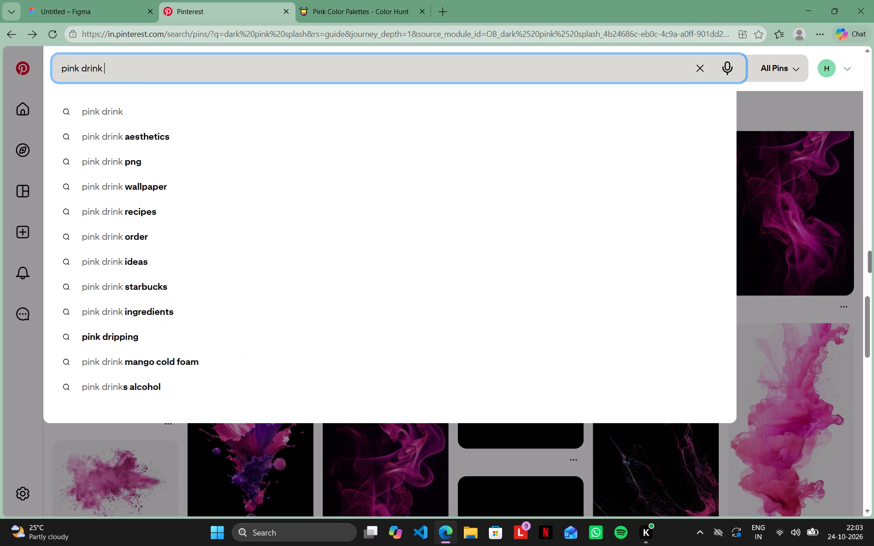
pyautogui.write('splash')
pyautogui.press('Return')
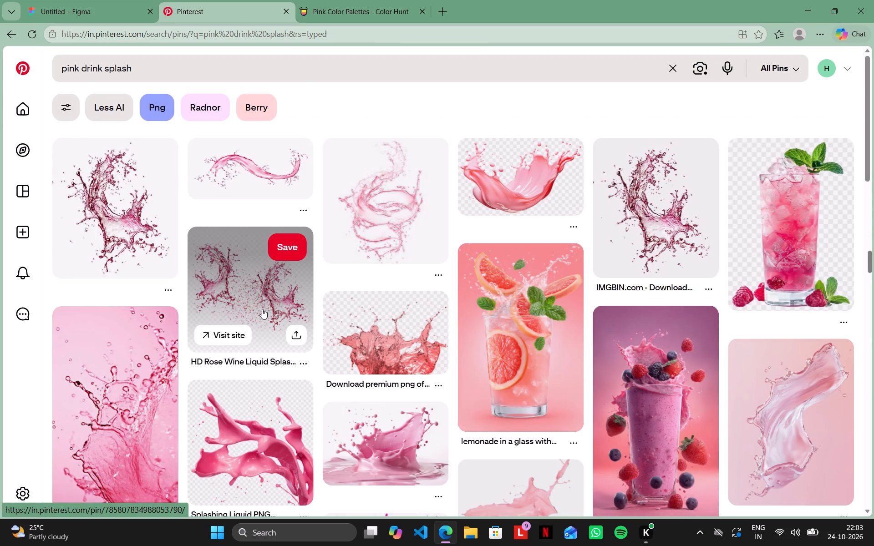
# Examine the "pink drink splash" results for a splash image suited to the drink poster.
pyautogui.scroll(-1, 262, 309)
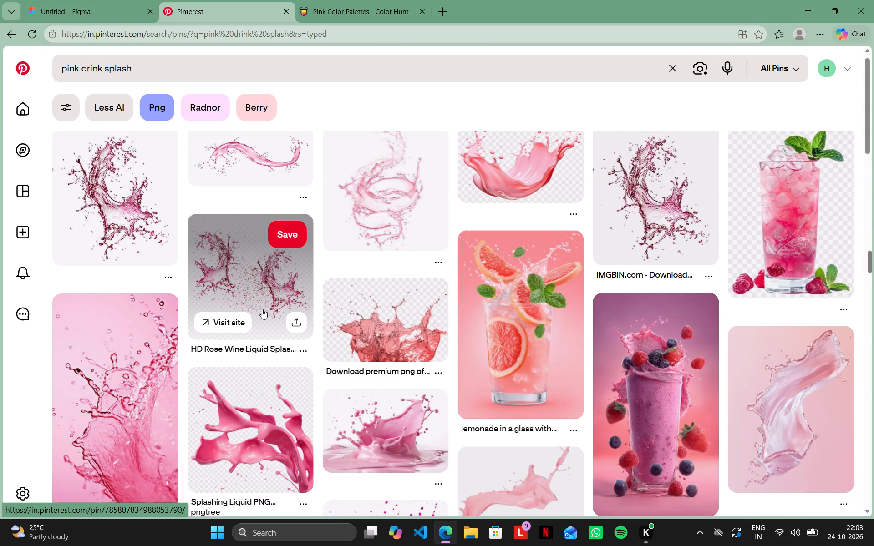
pyautogui.scroll(-10, 262, 309)
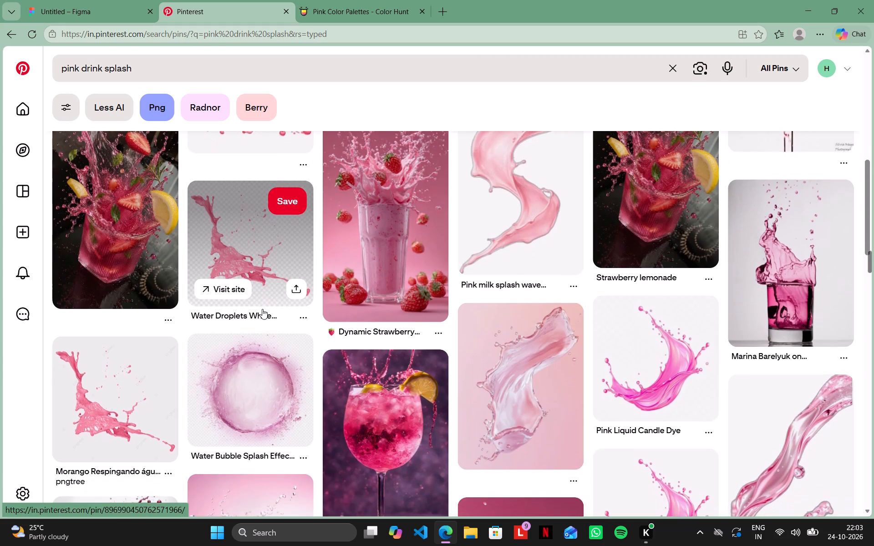
pyautogui.scroll(-5, 262, 309)
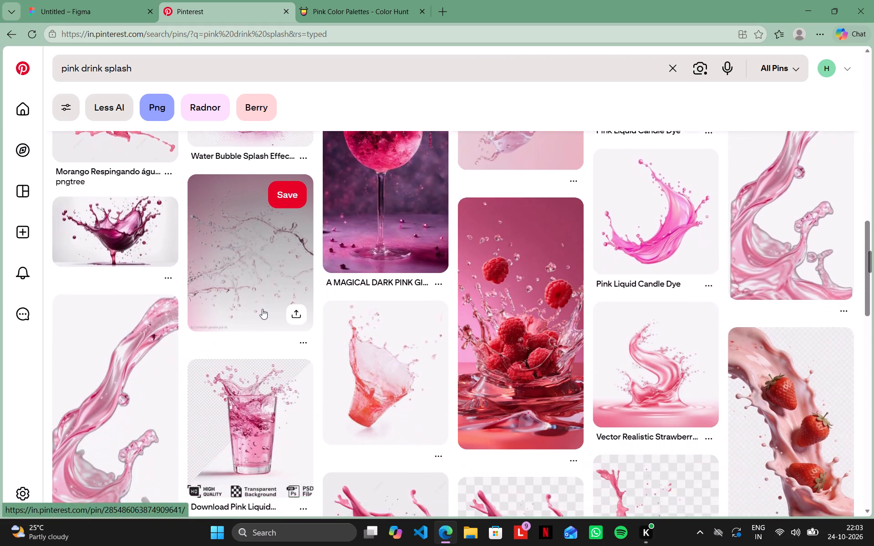
pyautogui.scroll(-8, 262, 309)
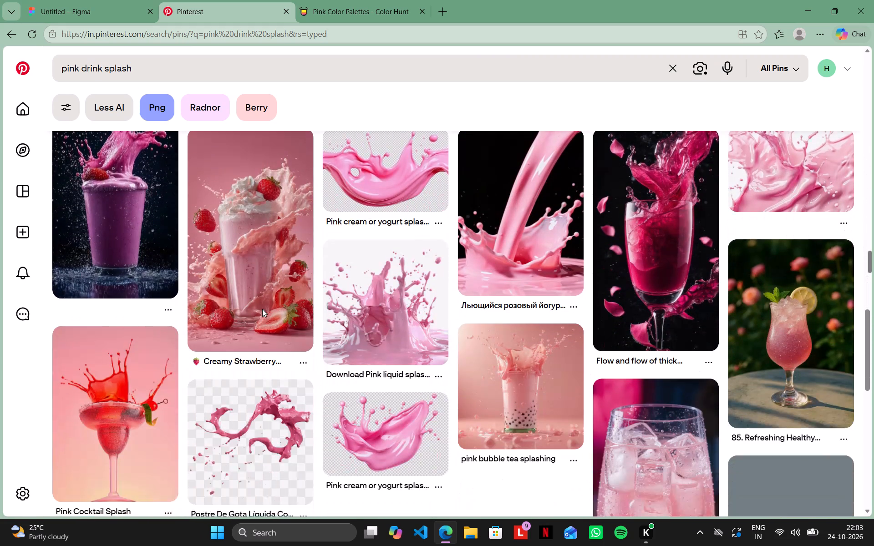
pyautogui.scroll(-7, 262, 309)
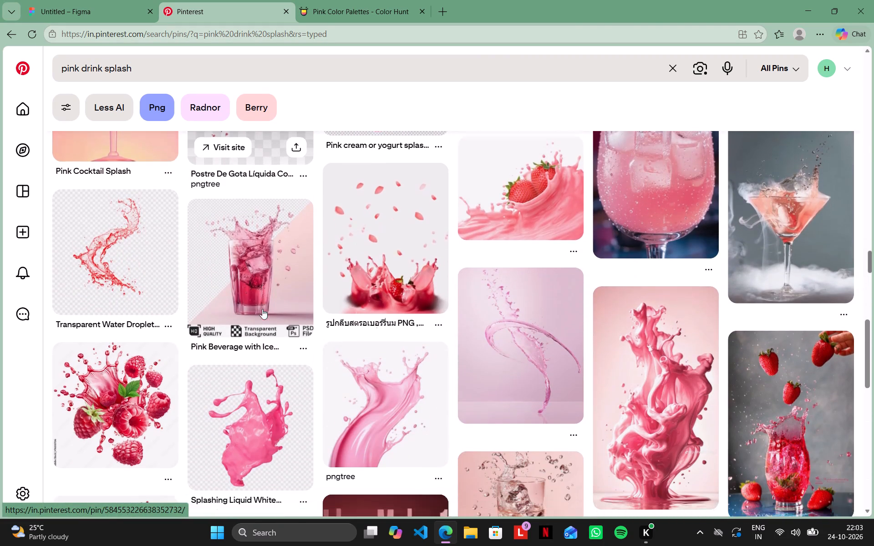
pyautogui.scroll(-4, 262, 309)
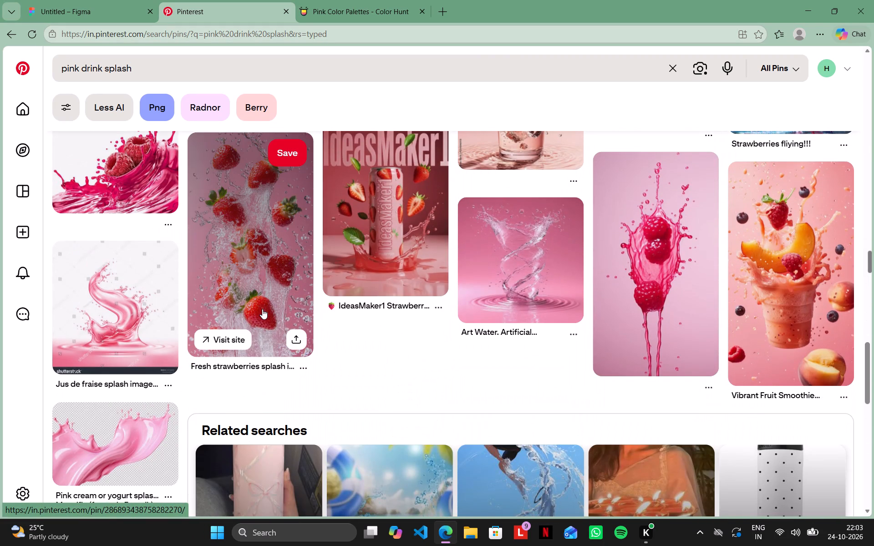
pyautogui.scroll(-1, 262, 309)
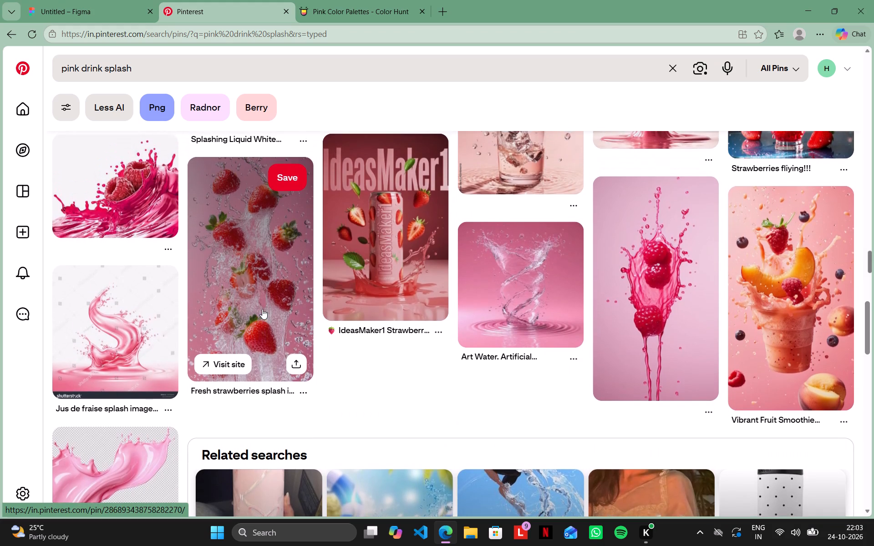
pyautogui.scroll(-4, 262, 309)
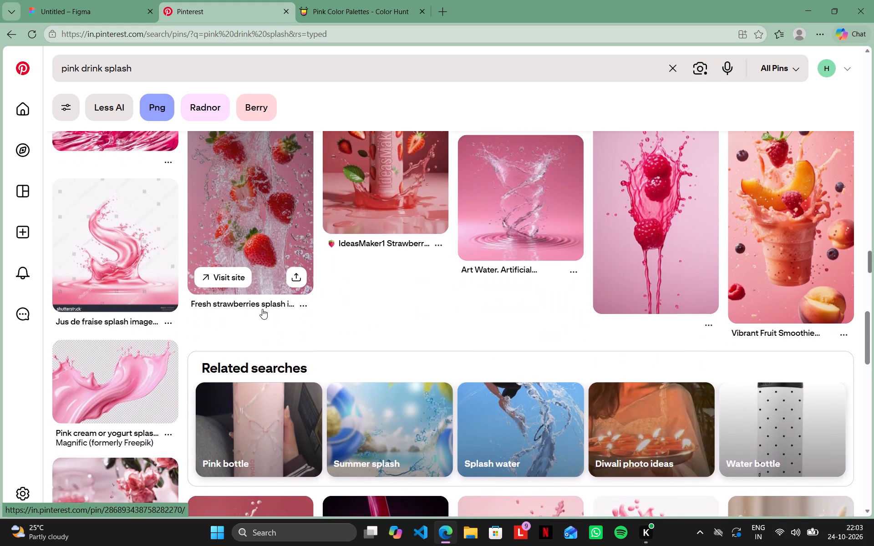
pyautogui.scroll(-7, 262, 309)
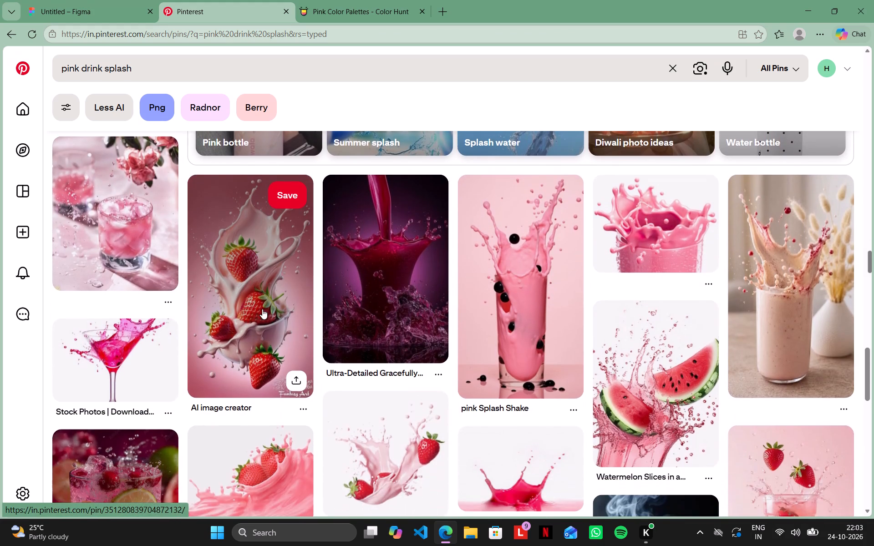
pyautogui.scroll(-5, 262, 309)
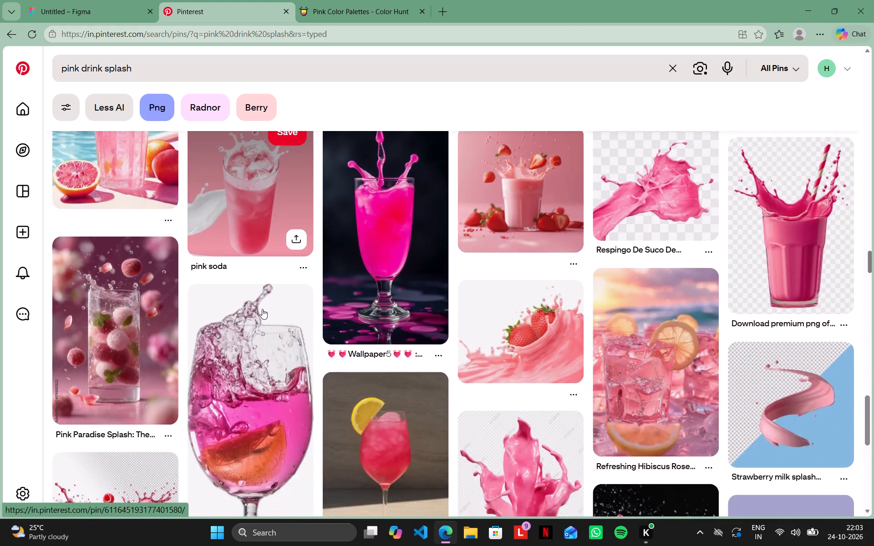
pyautogui.scroll(-4, 262, 309)
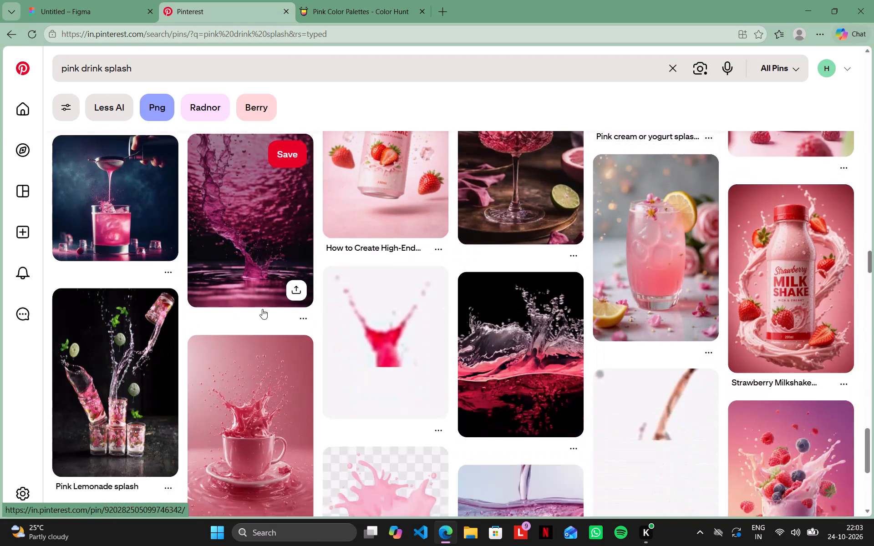
pyautogui.scroll(-3, 262, 309)
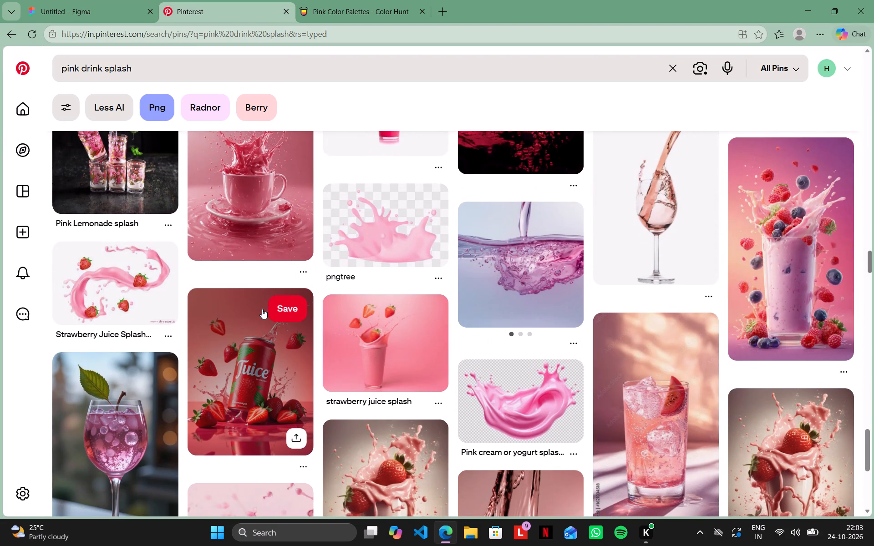
pyautogui.scroll(-5, 262, 309)
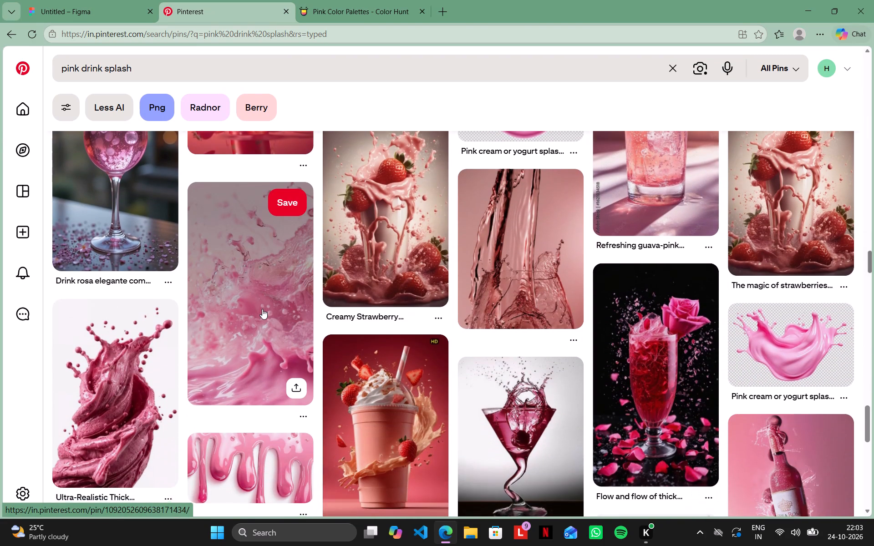
pyautogui.scroll(-2, 262, 309)
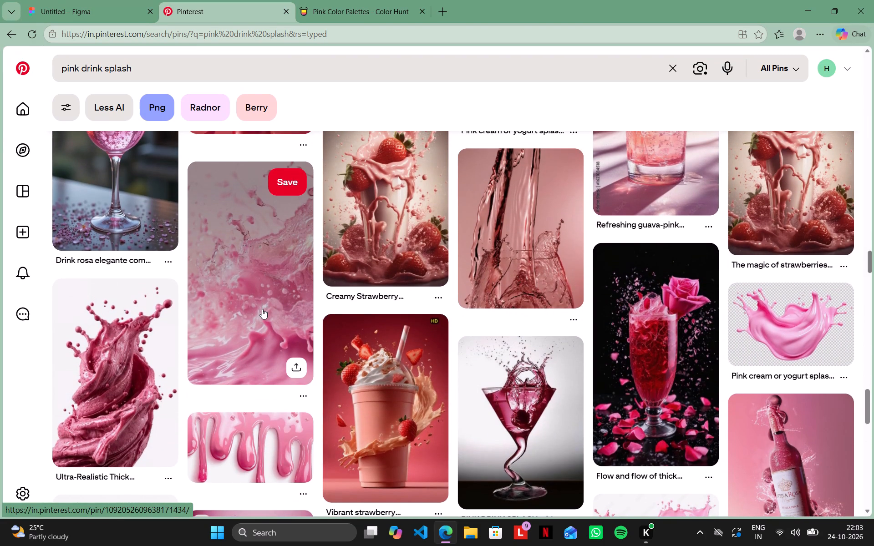
pyautogui.scroll(-2, 262, 309)
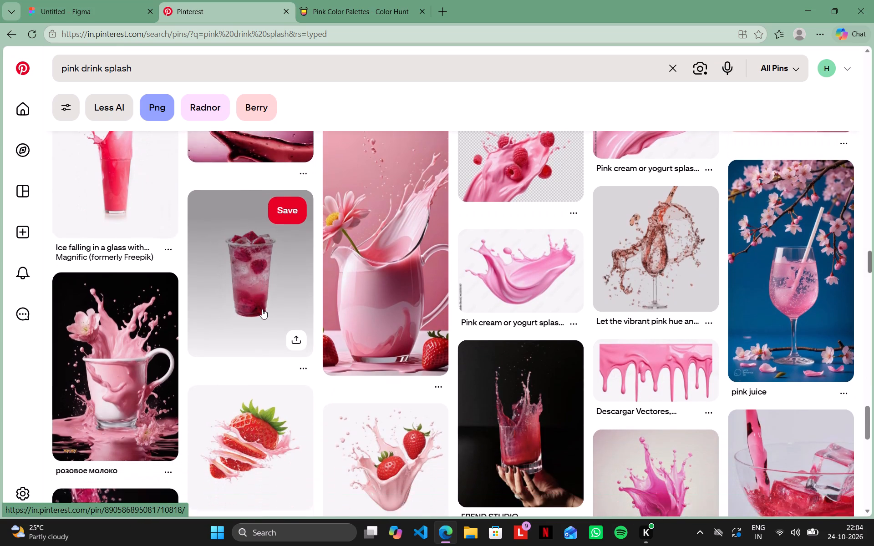
pyautogui.scroll(-4, 262, 309)
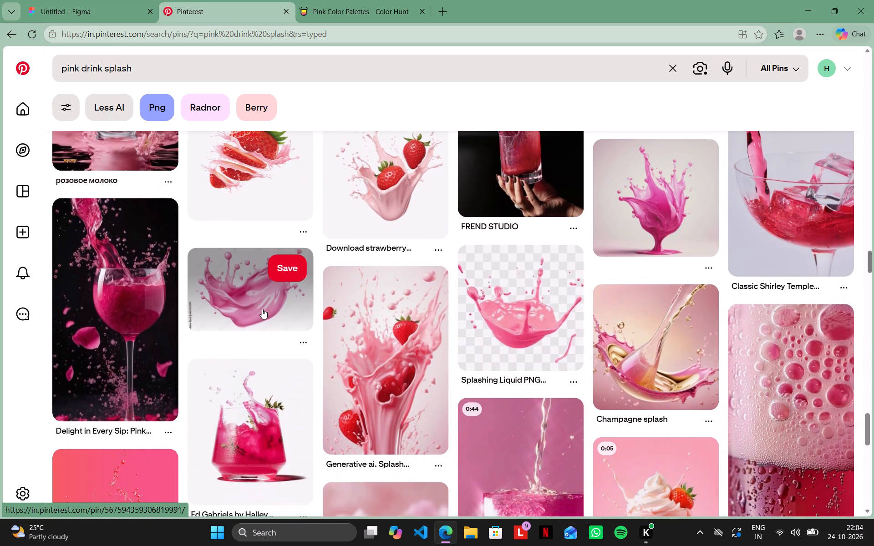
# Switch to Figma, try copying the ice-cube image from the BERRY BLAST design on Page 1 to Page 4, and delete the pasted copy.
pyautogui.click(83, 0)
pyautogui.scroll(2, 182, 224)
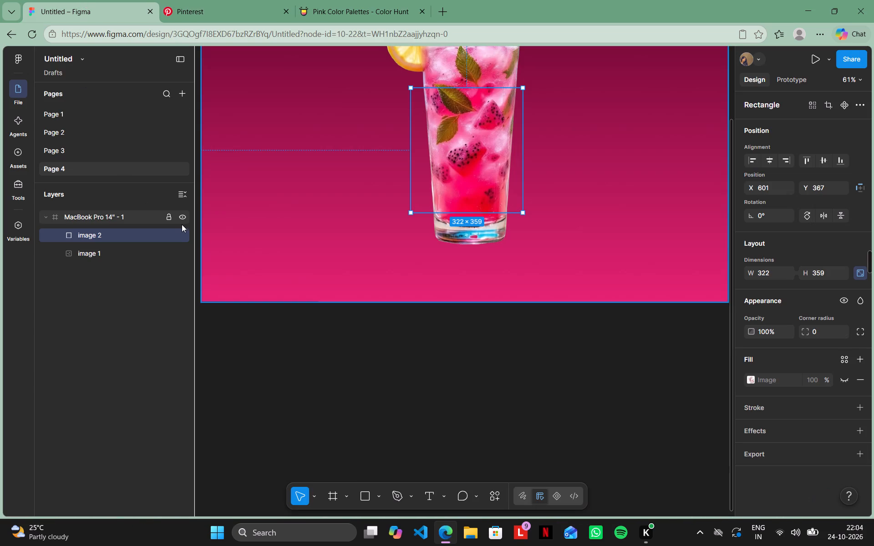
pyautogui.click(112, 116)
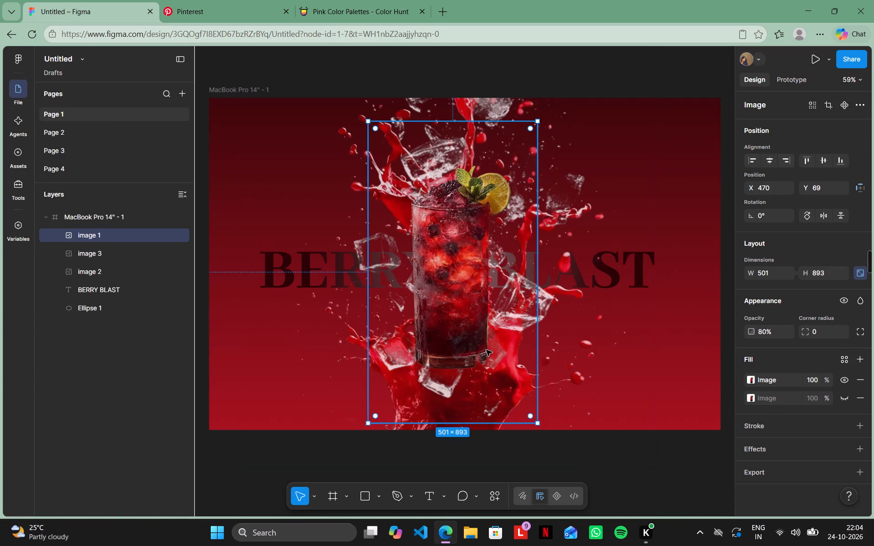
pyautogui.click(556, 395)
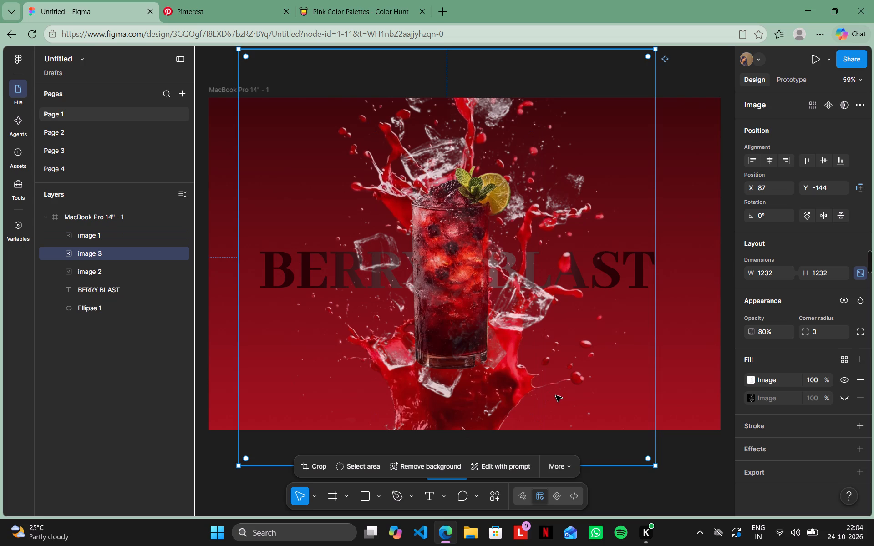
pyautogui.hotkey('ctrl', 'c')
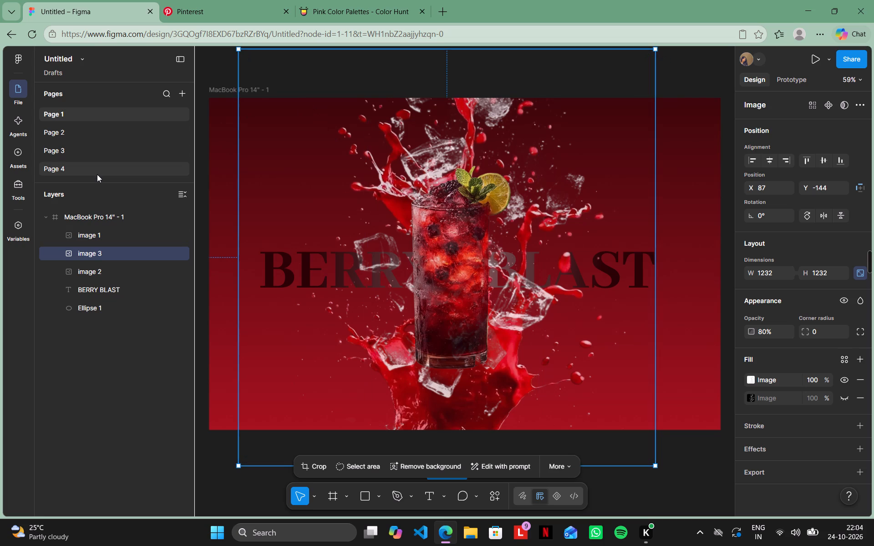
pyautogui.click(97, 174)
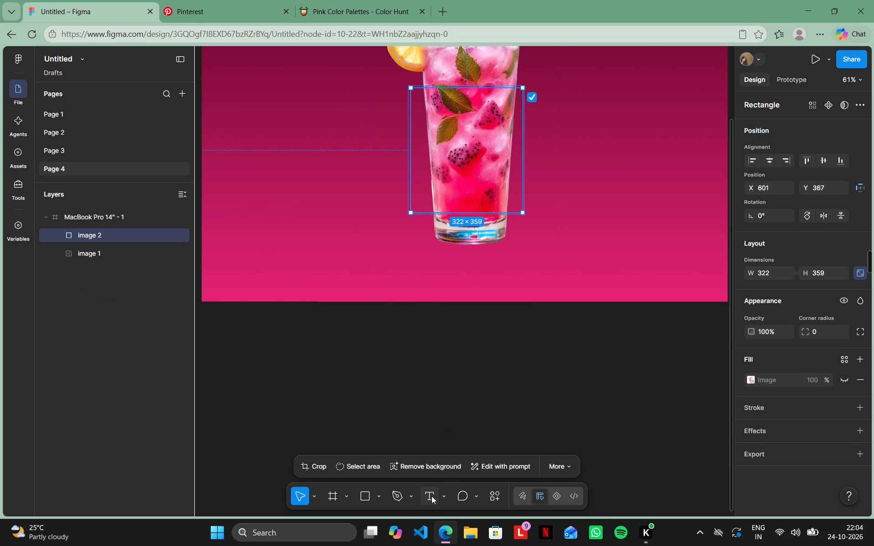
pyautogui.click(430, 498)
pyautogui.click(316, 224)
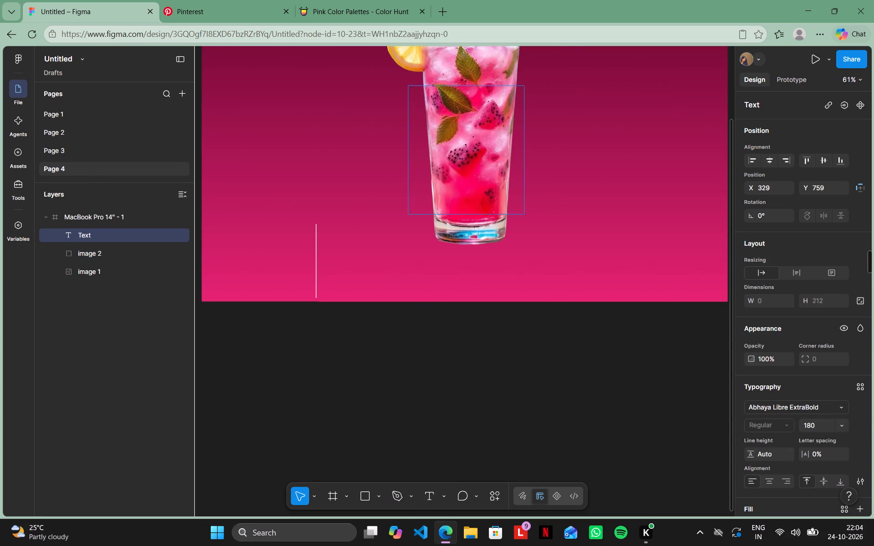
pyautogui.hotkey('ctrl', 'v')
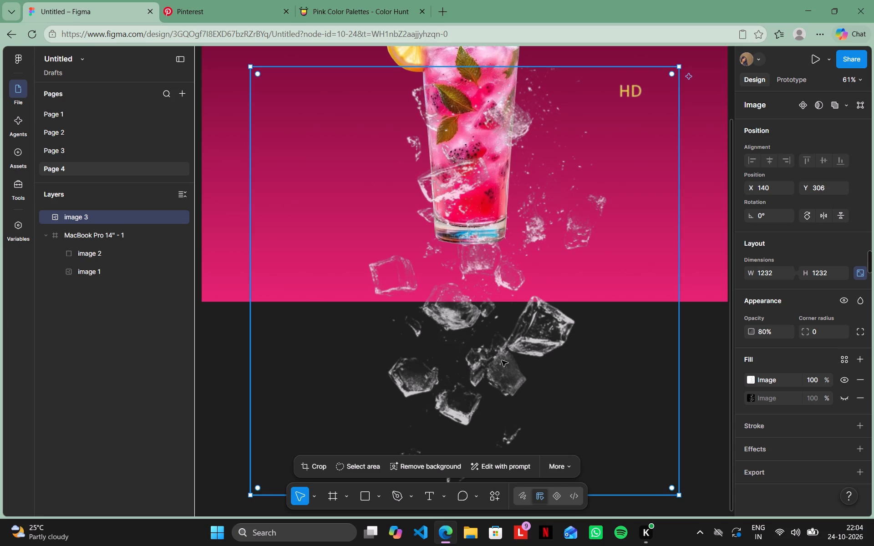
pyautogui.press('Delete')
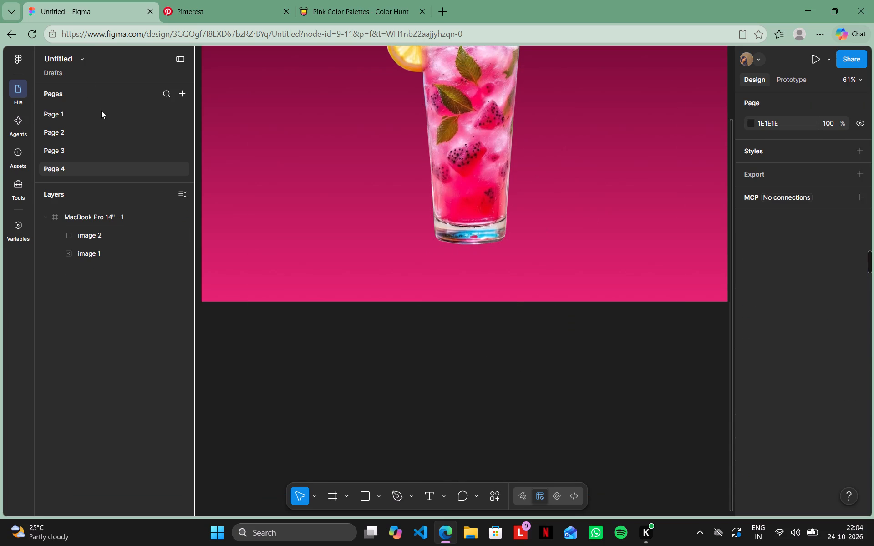
# Copy the red splash layer "image 2" from the BERRY BLAST design on Page 1 and paste it onto Page 4.
pyautogui.click(101, 111)
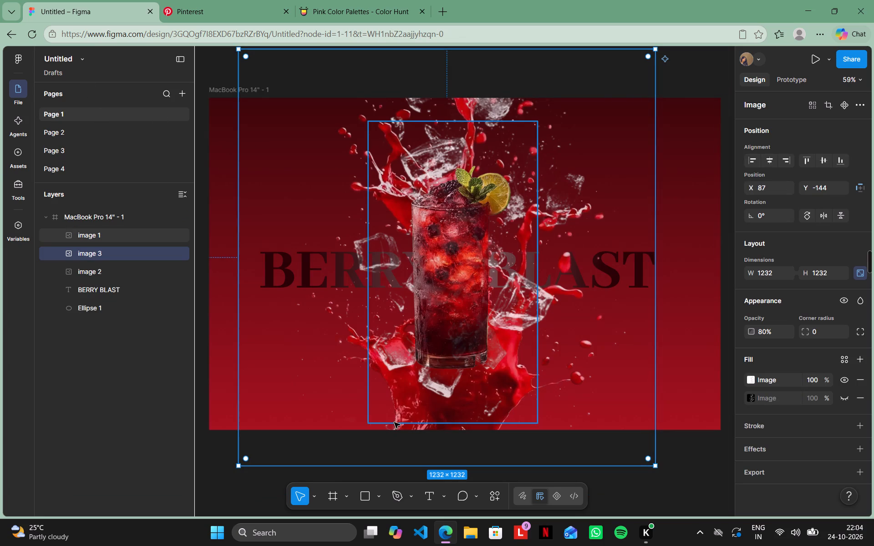
pyautogui.click(354, 337)
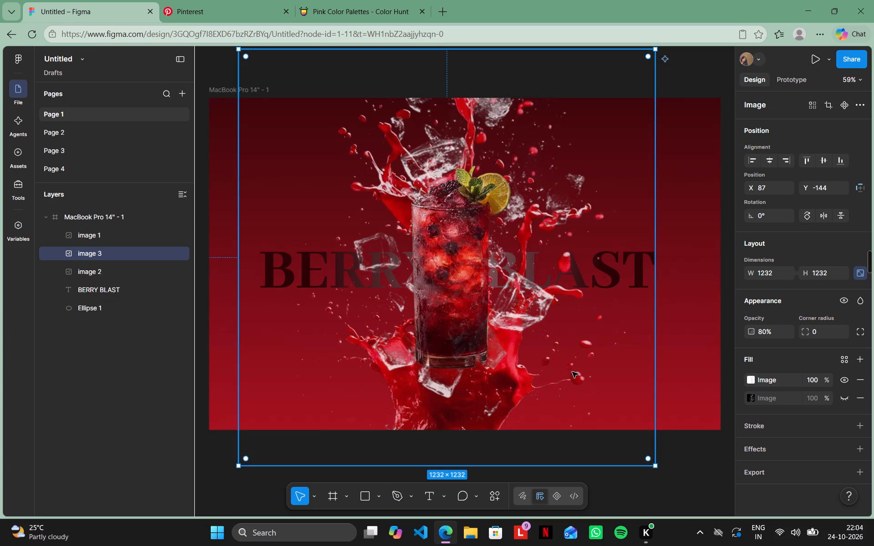
pyautogui.click(122, 268)
pyautogui.hotkey('ctrl', 'c')
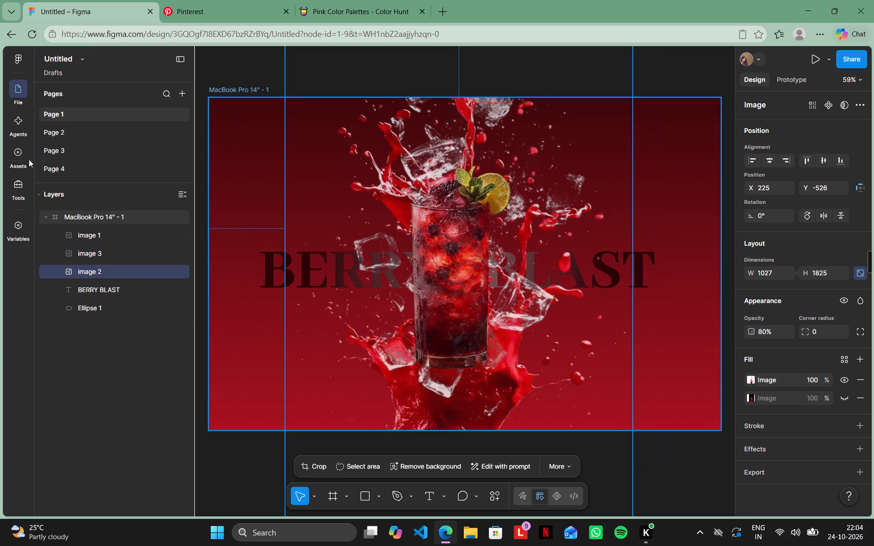
pyautogui.click(42, 165)
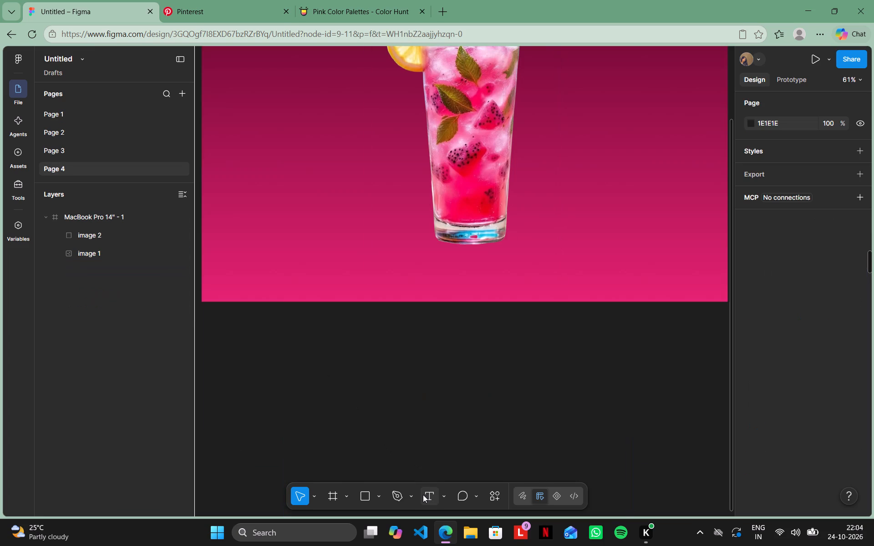
pyautogui.click(423, 495)
pyautogui.click(354, 154)
pyautogui.hotkey('ctrl', 'v')
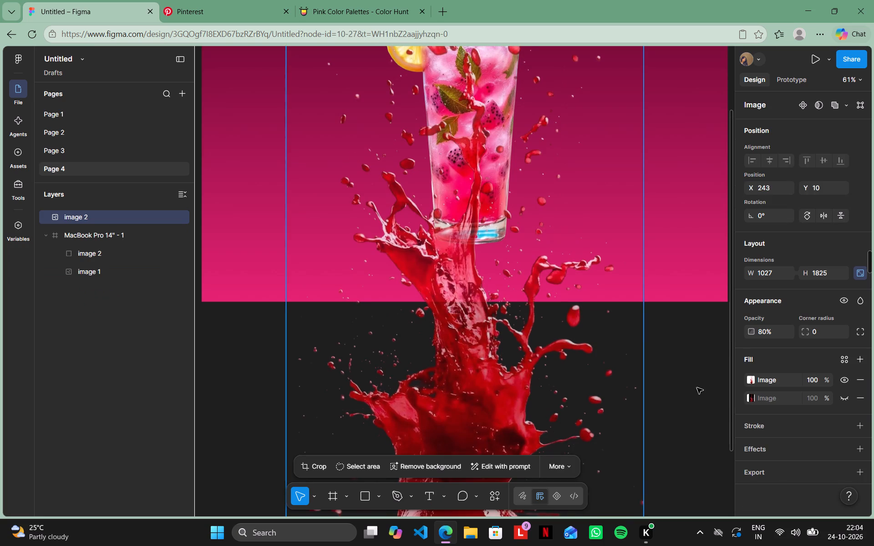
# Replace the hidden second image fill of the pasted splash with a linear gradient.
pyautogui.click(749, 400)
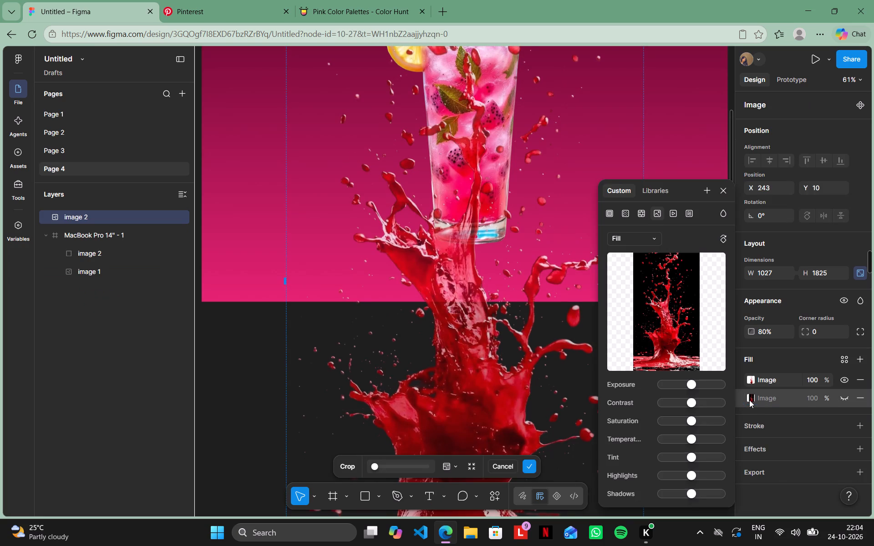
pyautogui.click(625, 216)
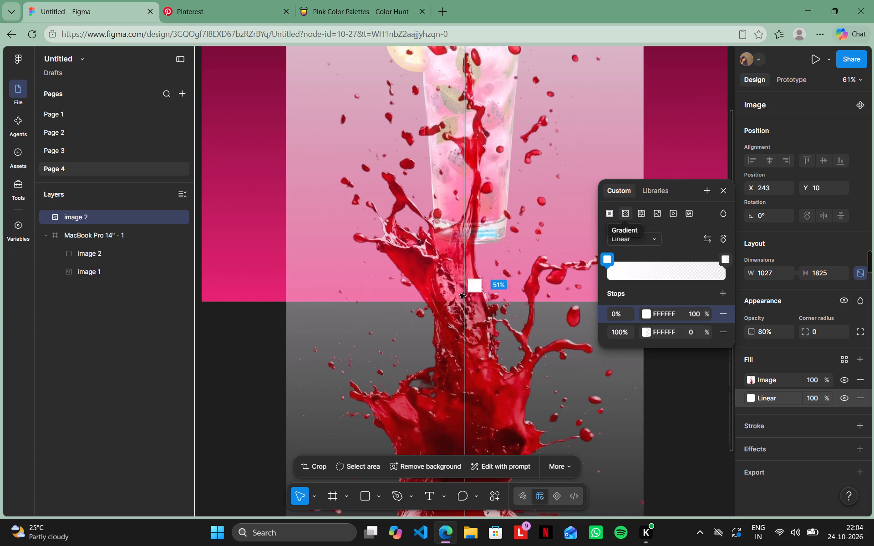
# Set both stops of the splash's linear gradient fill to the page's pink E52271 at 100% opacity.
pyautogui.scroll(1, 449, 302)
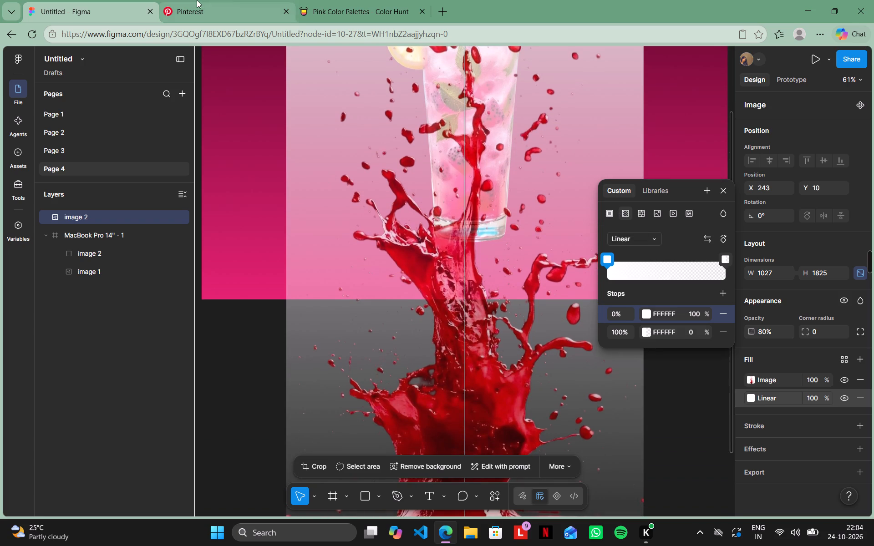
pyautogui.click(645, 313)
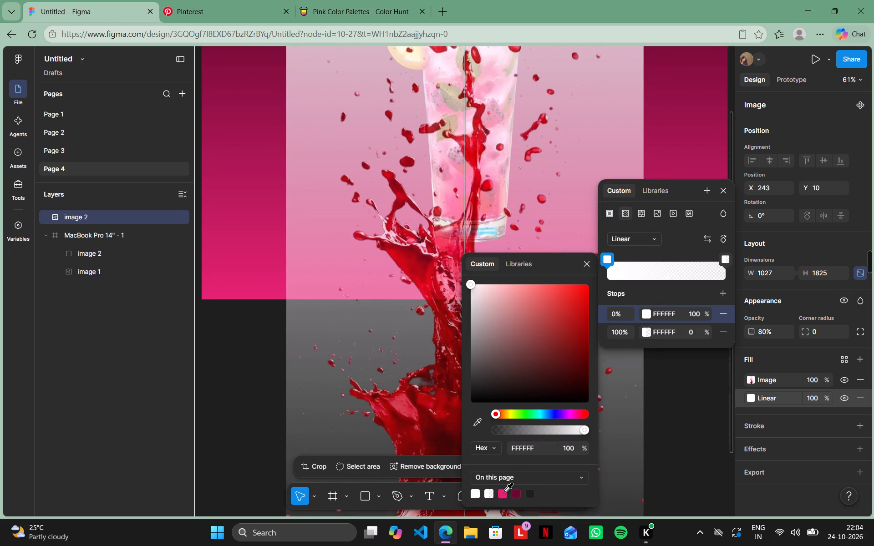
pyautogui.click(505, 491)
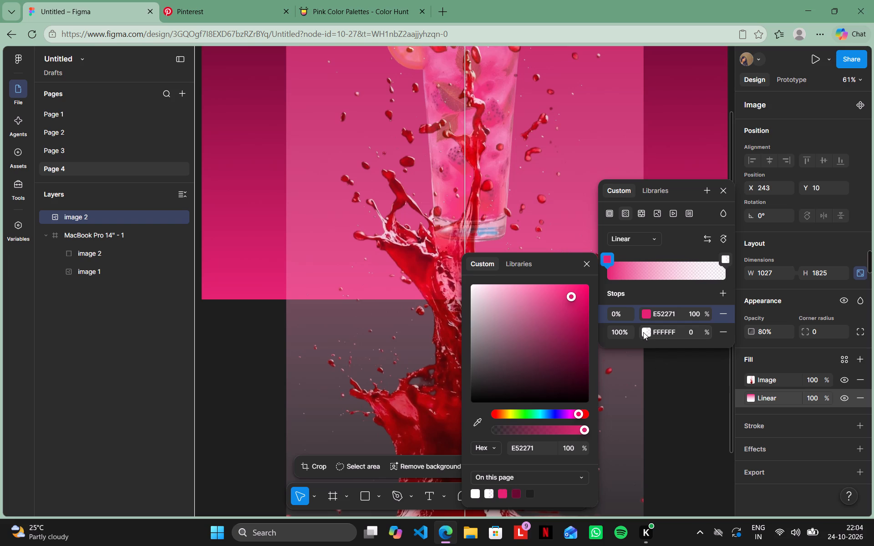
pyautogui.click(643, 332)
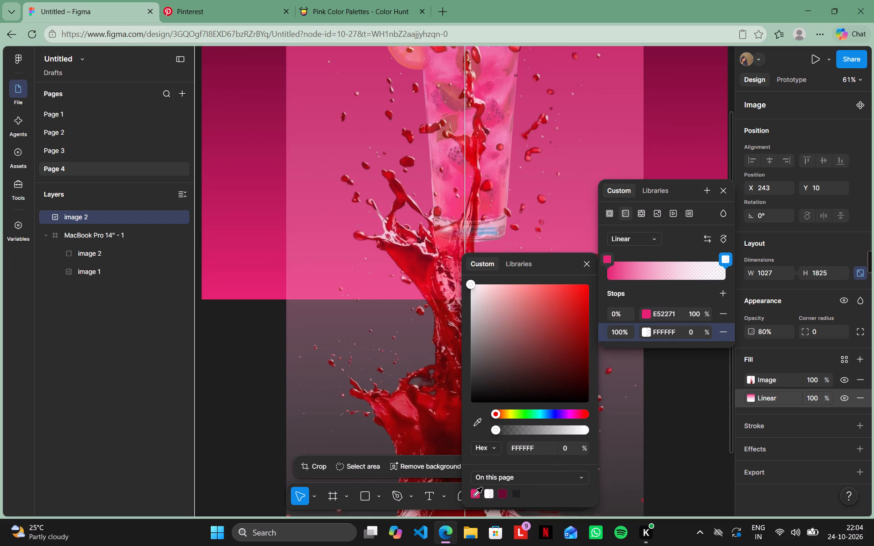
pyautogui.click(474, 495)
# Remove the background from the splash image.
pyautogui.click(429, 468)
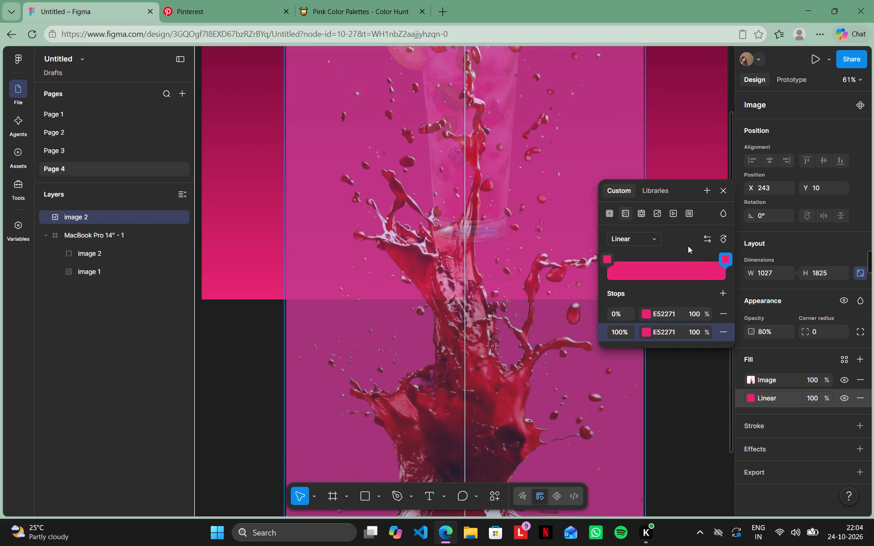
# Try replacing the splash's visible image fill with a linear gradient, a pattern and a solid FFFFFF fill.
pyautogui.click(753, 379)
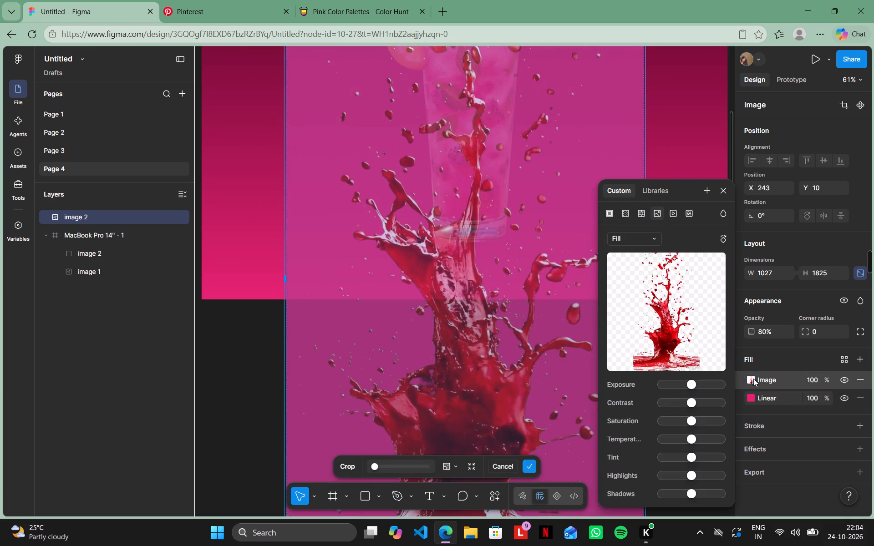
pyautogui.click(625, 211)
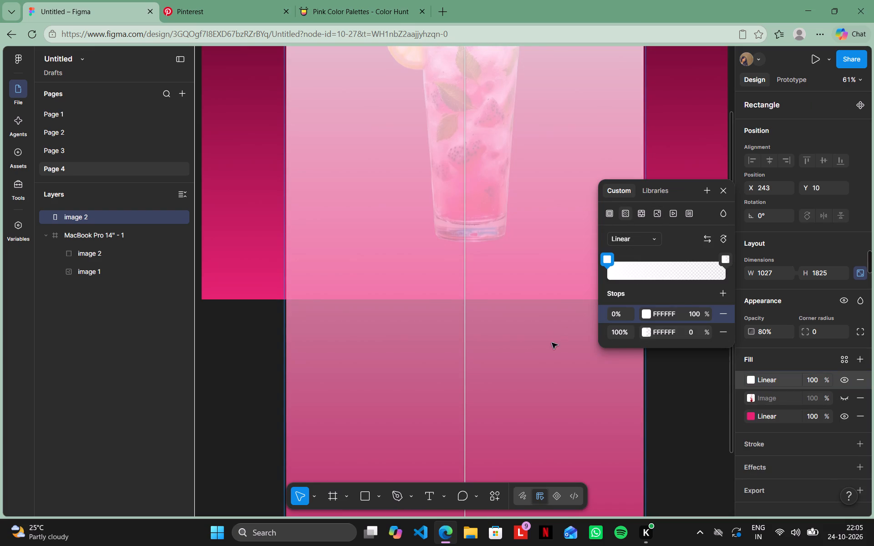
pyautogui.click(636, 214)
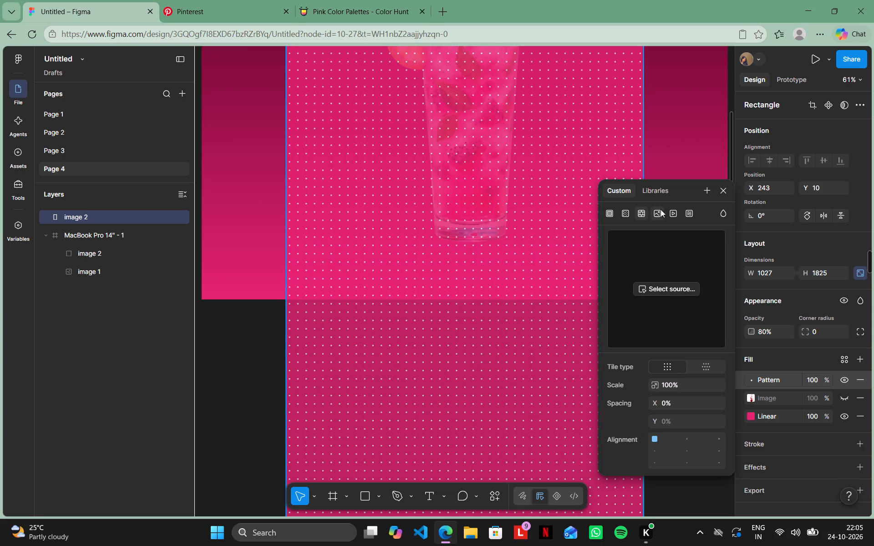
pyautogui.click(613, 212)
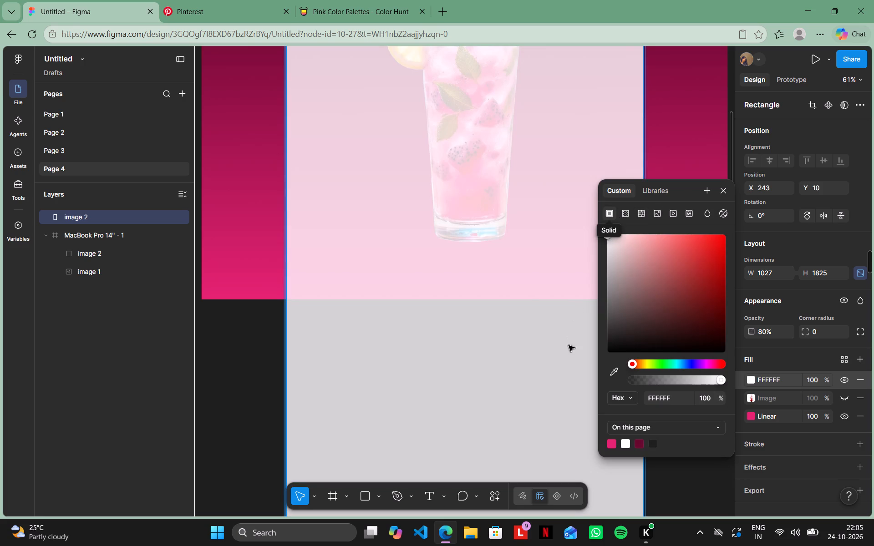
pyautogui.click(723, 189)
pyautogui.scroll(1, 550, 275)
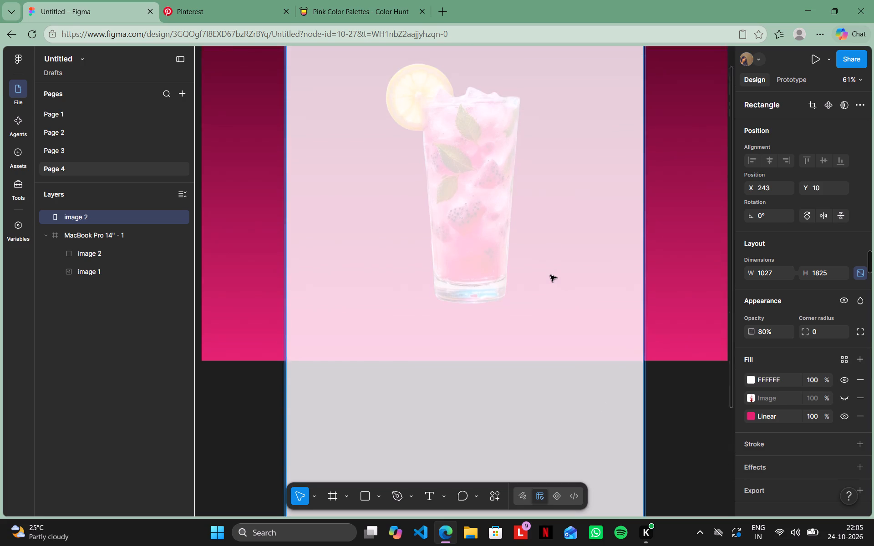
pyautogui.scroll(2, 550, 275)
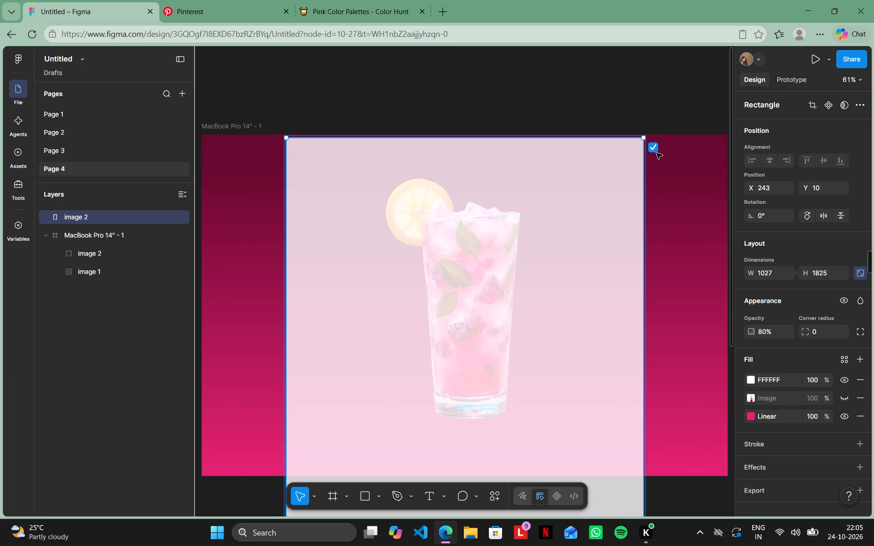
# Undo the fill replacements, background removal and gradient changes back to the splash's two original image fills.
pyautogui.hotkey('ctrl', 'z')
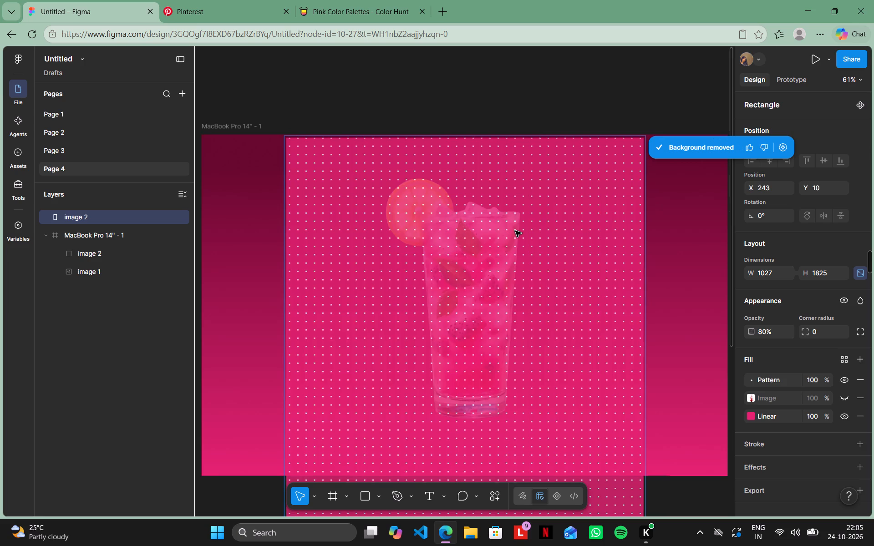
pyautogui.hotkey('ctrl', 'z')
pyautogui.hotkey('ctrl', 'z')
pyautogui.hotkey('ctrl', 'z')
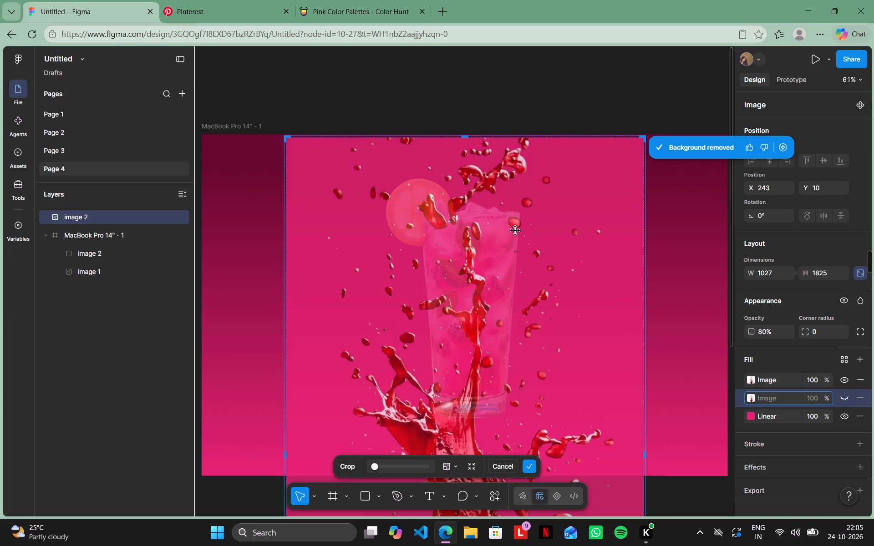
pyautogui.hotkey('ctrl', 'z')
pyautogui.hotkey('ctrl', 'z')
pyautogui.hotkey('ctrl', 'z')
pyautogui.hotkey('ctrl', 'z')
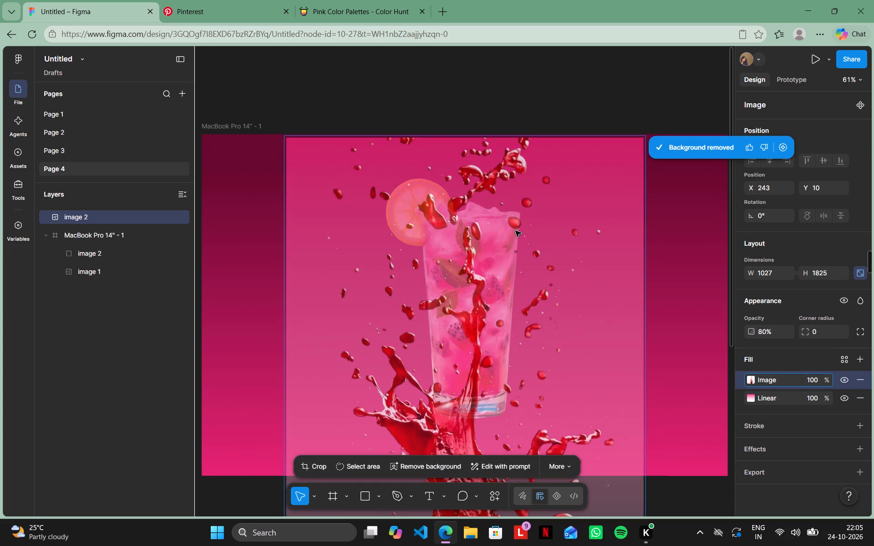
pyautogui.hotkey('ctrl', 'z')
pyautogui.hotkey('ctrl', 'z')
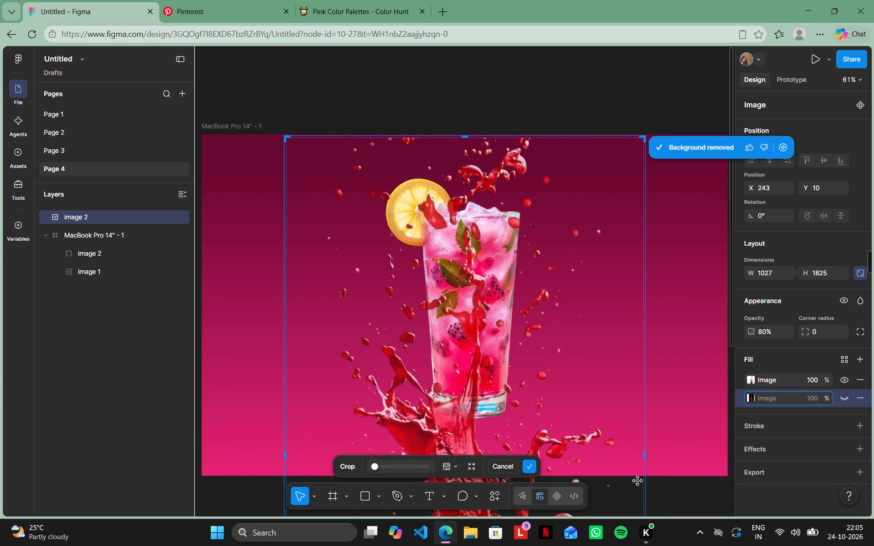
# Cancel cropping the splash image and open its prompt-based image edit.
pyautogui.scroll(-2, 514, 384)
pyautogui.click(514, 384)
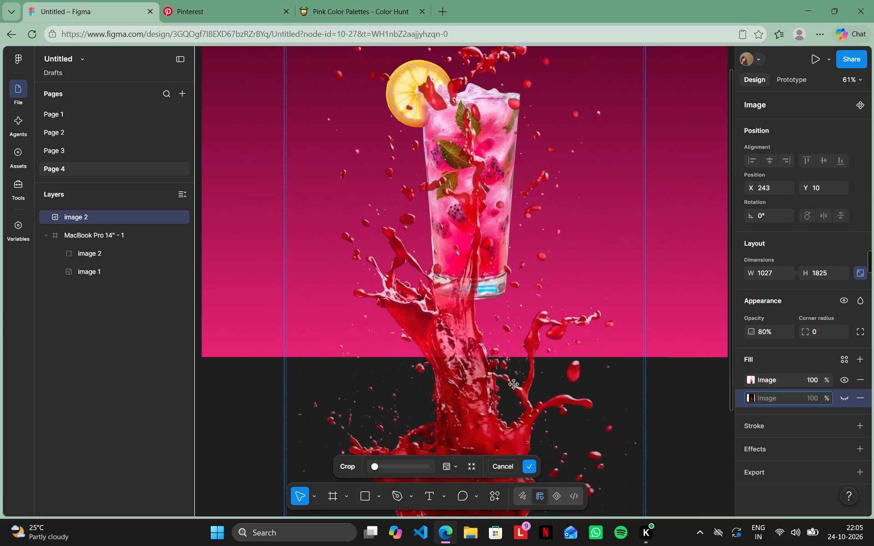
pyautogui.doubleClick(514, 384)
pyautogui.click(499, 460)
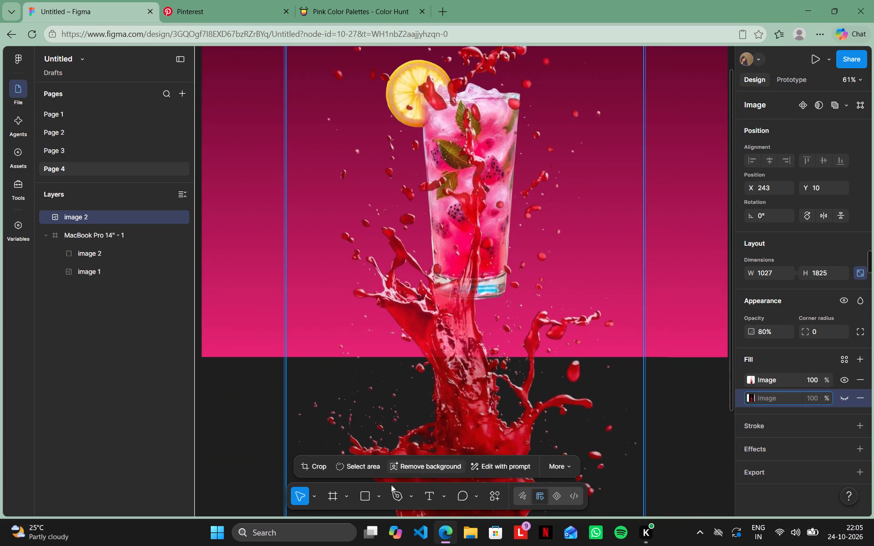
pyautogui.click(497, 464)
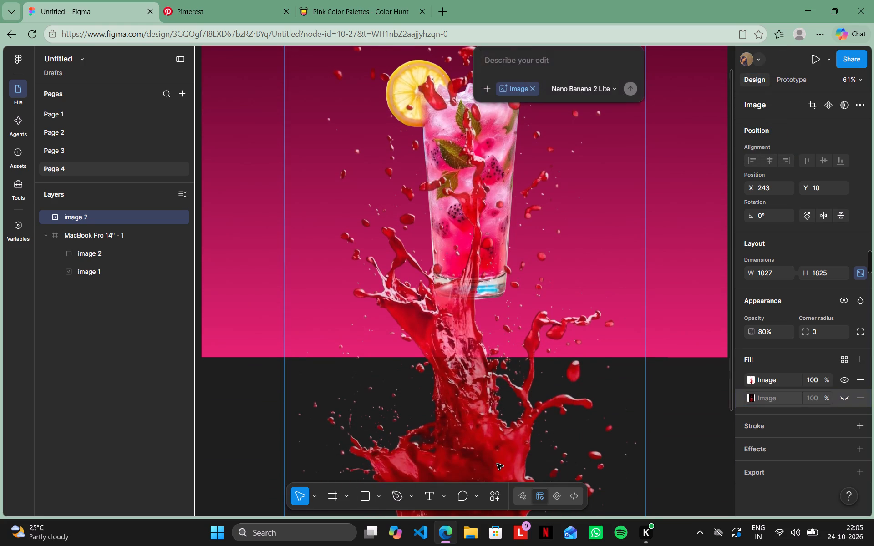
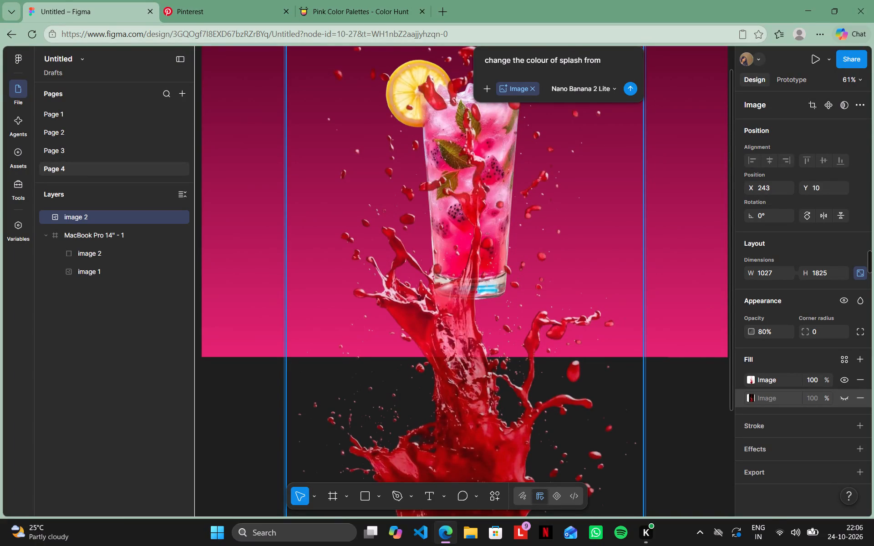
# Complete the edit prompt as "change the colour of splash from red to hot pink" and generate the recoloured splash.
pyautogui.write('red to')
pyautogui.press('space')
pyautogui.write('hot pink')
pyautogui.press('space')
pyautogui.press('Return')
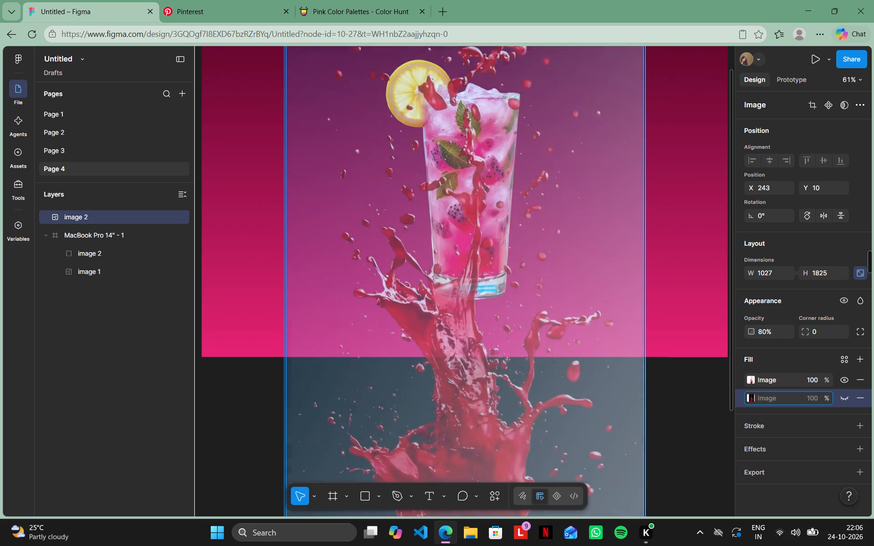
# Remove the background from the recoloured hot pink splash image.
pyautogui.press('r')
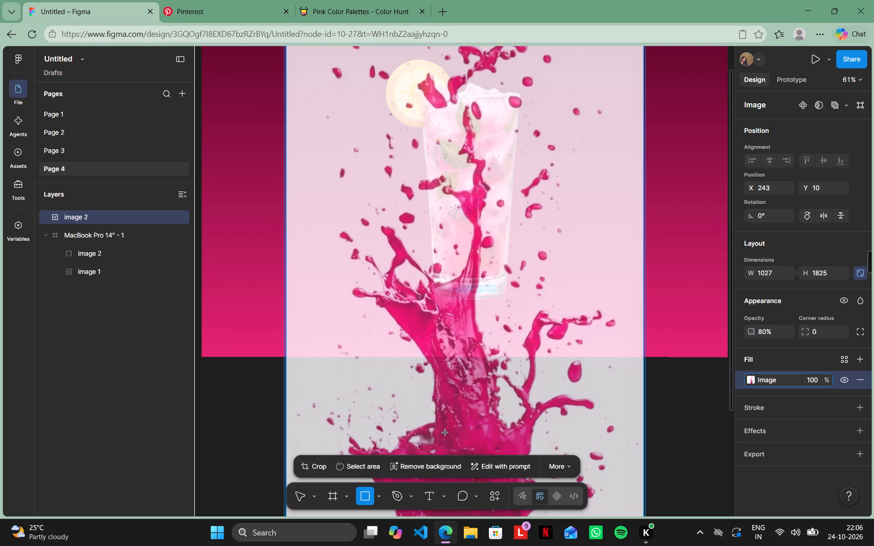
pyautogui.click(454, 460)
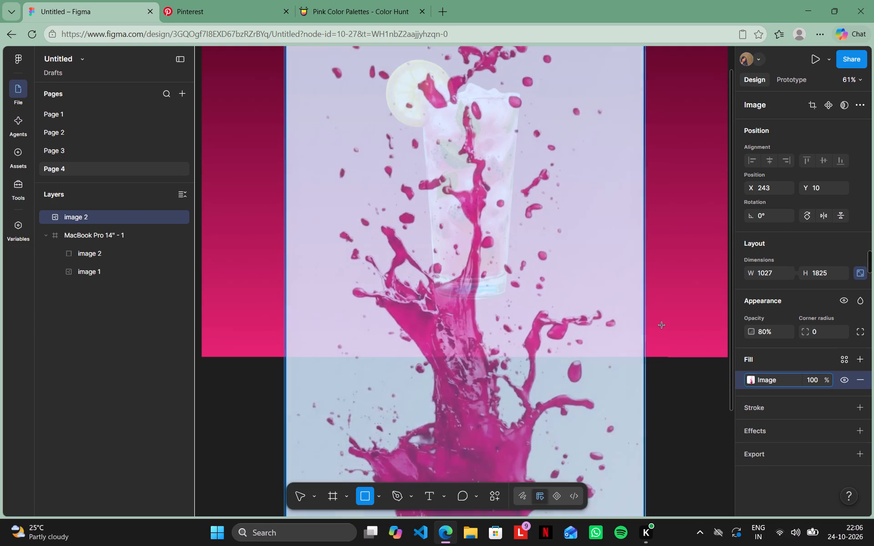
pyautogui.scroll(-3, 662, 325)
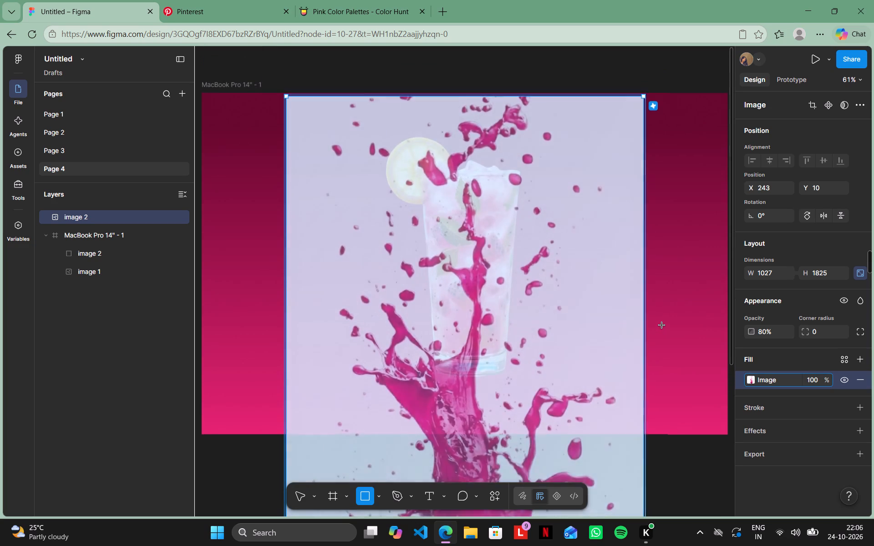
pyautogui.scroll(-1, 662, 325)
pyautogui.click(516, 335)
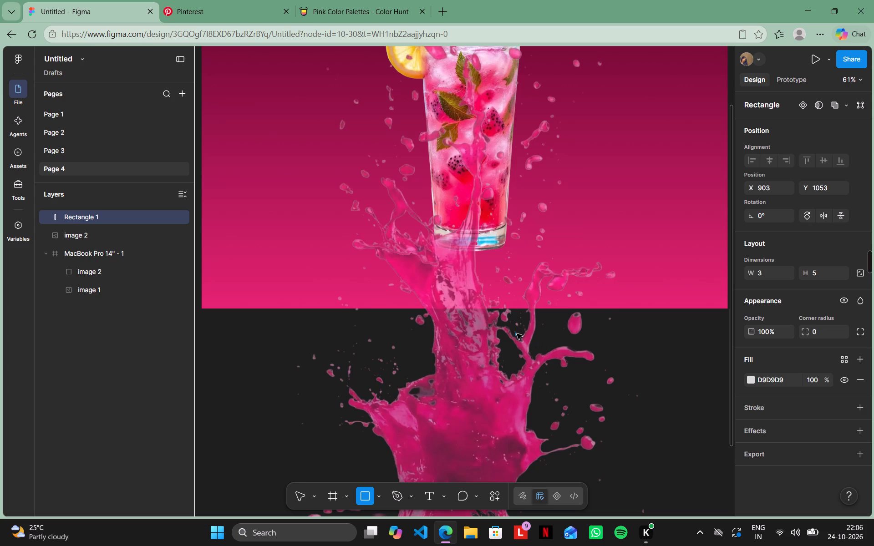
# Move the pink splash up into the poster frame over the glass, at about X 292, Y -620.
pyautogui.moveTo(490, 435); pyautogui.dragTo(535, 104)
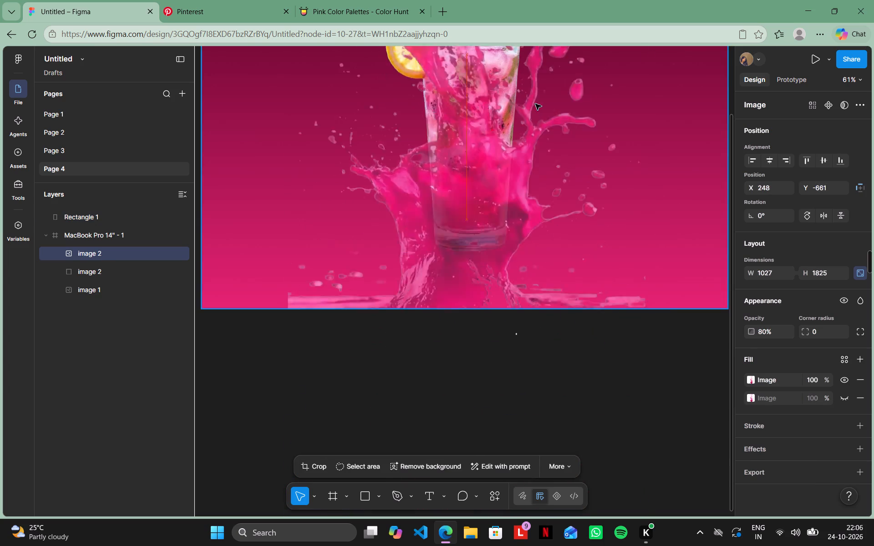
pyautogui.moveTo(535, 104); pyautogui.dragTo(508, 216)
pyautogui.scroll(1, 508, 216)
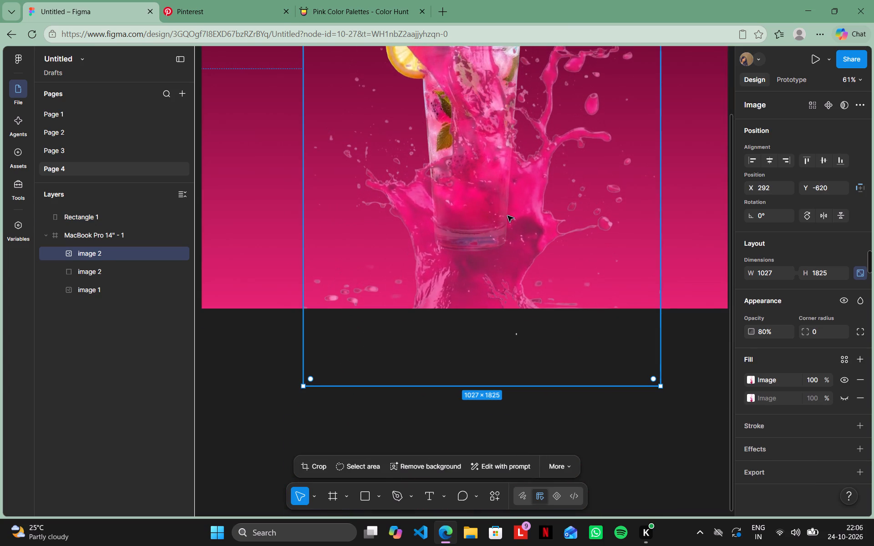
pyautogui.scroll(1, 508, 216)
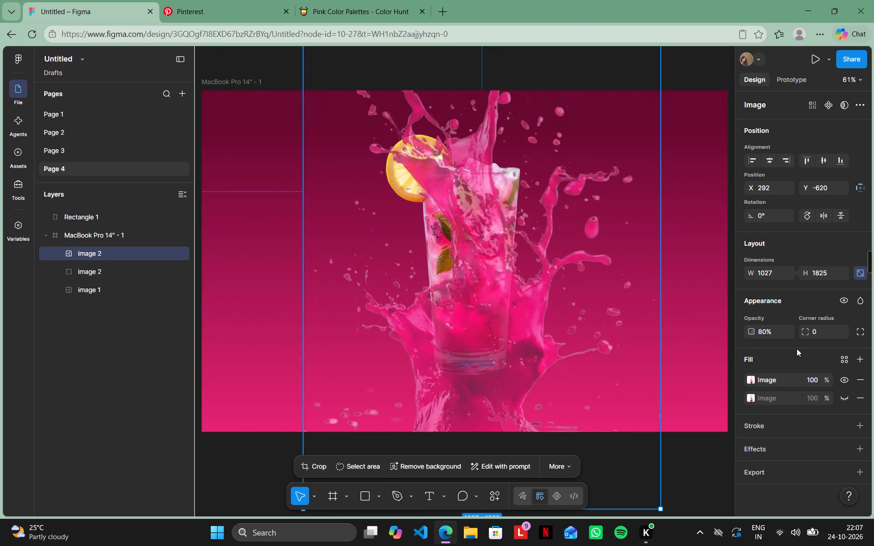
# Set the pink splash image's opacity to 100%.
pyautogui.click(764, 333)
pyautogui.click(764, 333)
pyautogui.press('BackSpace')
pyautogui.write('20')
pyautogui.press('BackSpace')
pyautogui.press('BackSpace')
pyautogui.write('200')
pyautogui.press('BackSpace')
pyautogui.press('Return')
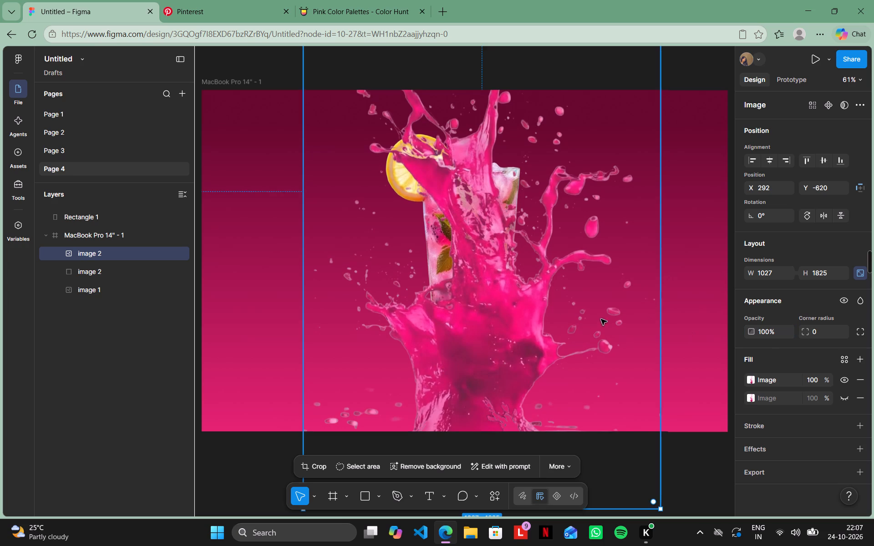
# Nudge the pink splash slightly to about X 285, Y -612.
pyautogui.click(511, 335)
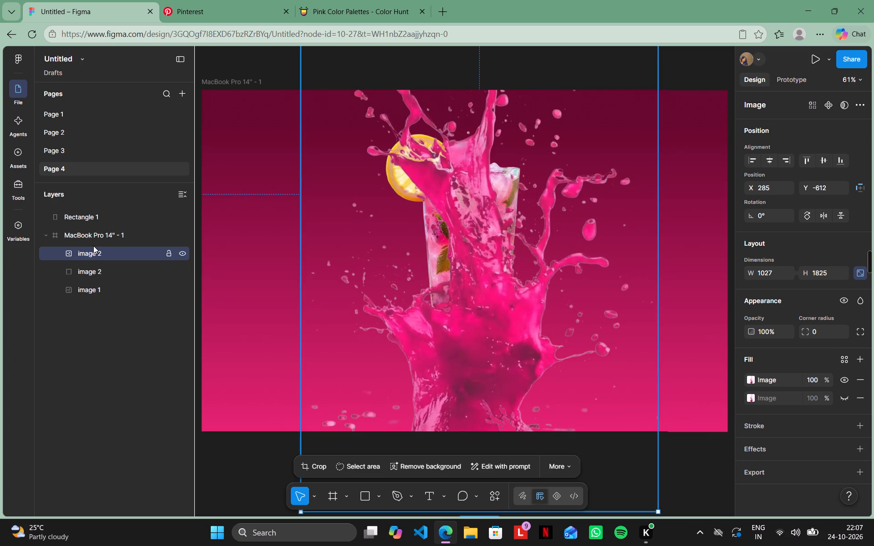
# Delete the 322 × 359 image 2 rectangle with the hidden fill from the Page 4 poster frame.
pyautogui.click(104, 276)
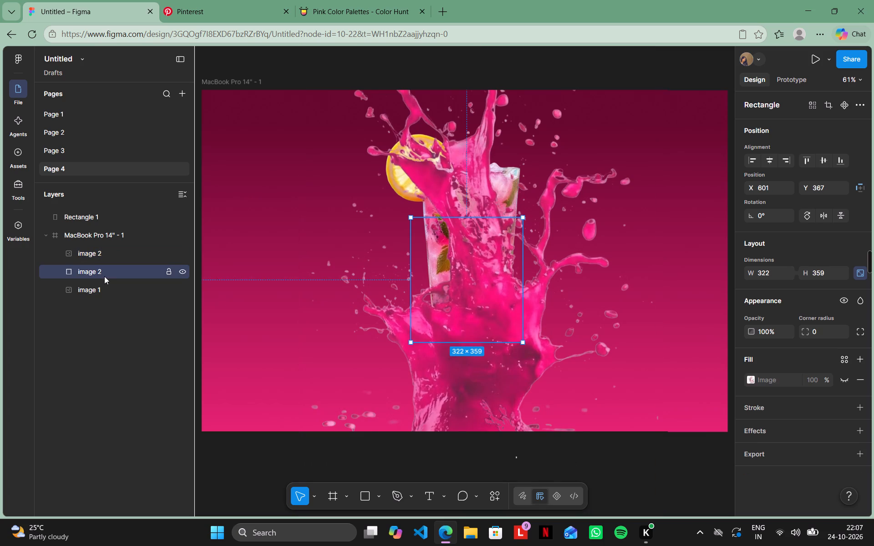
pyautogui.press('Delete')
# Reorder the poster frame's layers so the glass image sits in front of the pink splash.
pyautogui.moveTo(92, 255); pyautogui.dragTo(93, 284)
pyautogui.moveTo(93, 275); pyautogui.dragTo(91, 255)
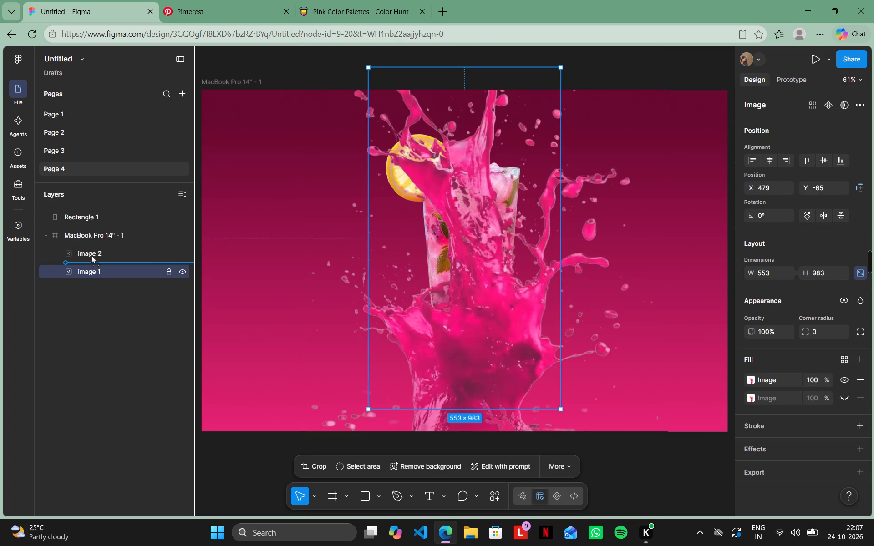
pyautogui.moveTo(91, 255); pyautogui.dragTo(86, 245)
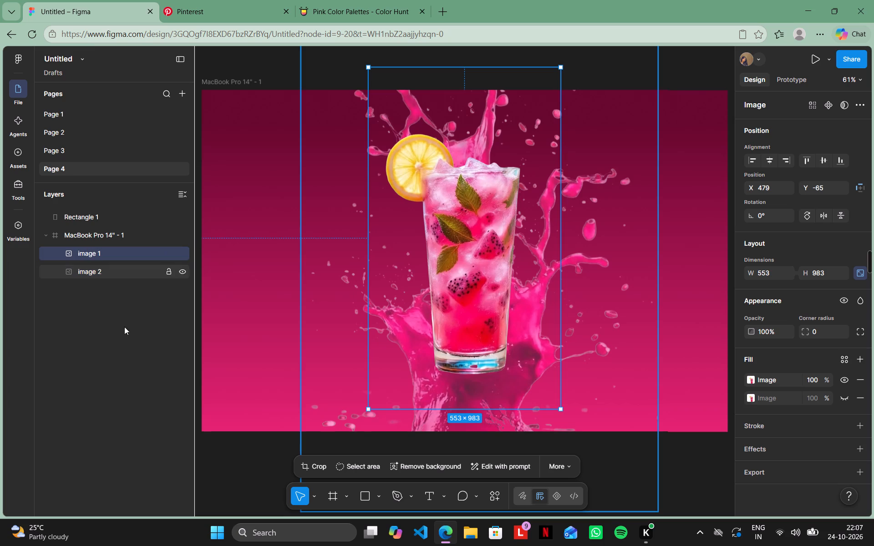
# Move the glass image down within the poster, keeping it horizontally centred, to about Y -1.
pyautogui.moveTo(469, 295); pyautogui.dragTo(470, 312)
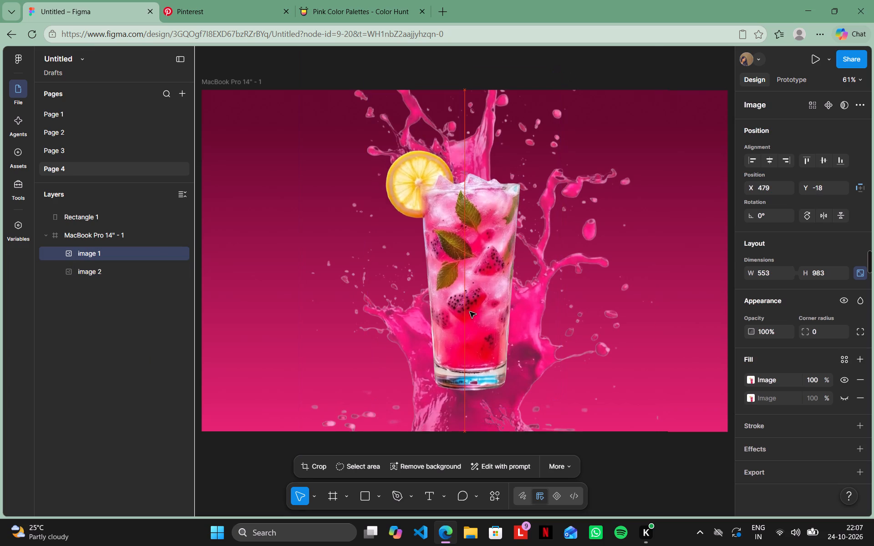
pyautogui.moveTo(470, 312); pyautogui.dragTo(470, 316)
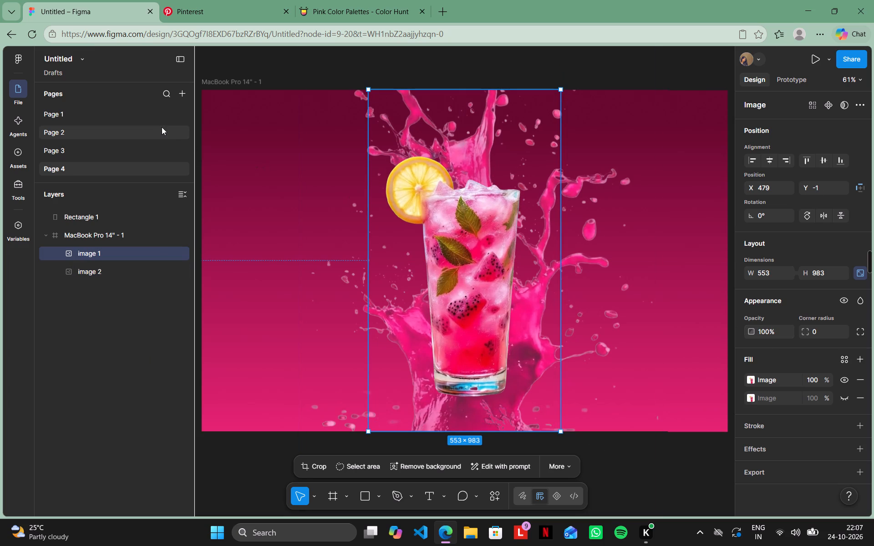
# Paste the copied red BERRY BLAST splash image onto Page 2 over the PASSION VISTA poster.
pyautogui.click(157, 103)
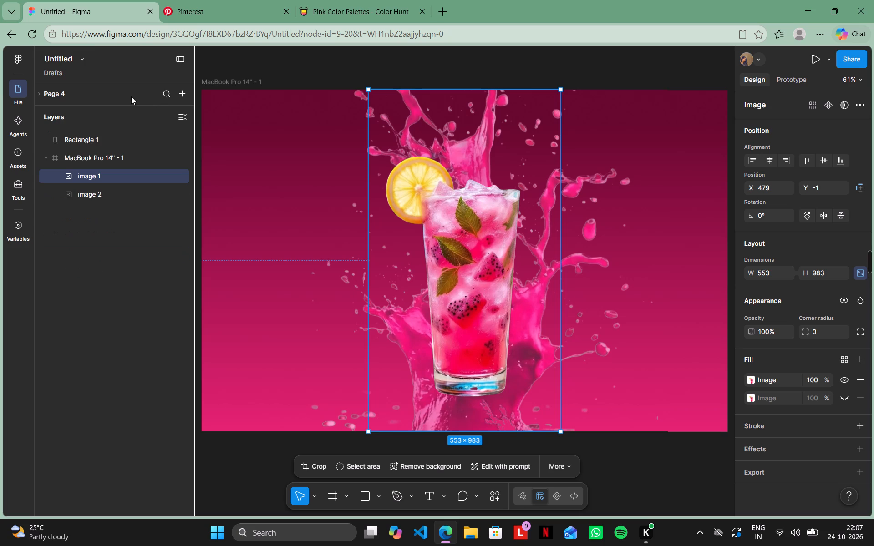
pyautogui.click(131, 96)
pyautogui.click(93, 116)
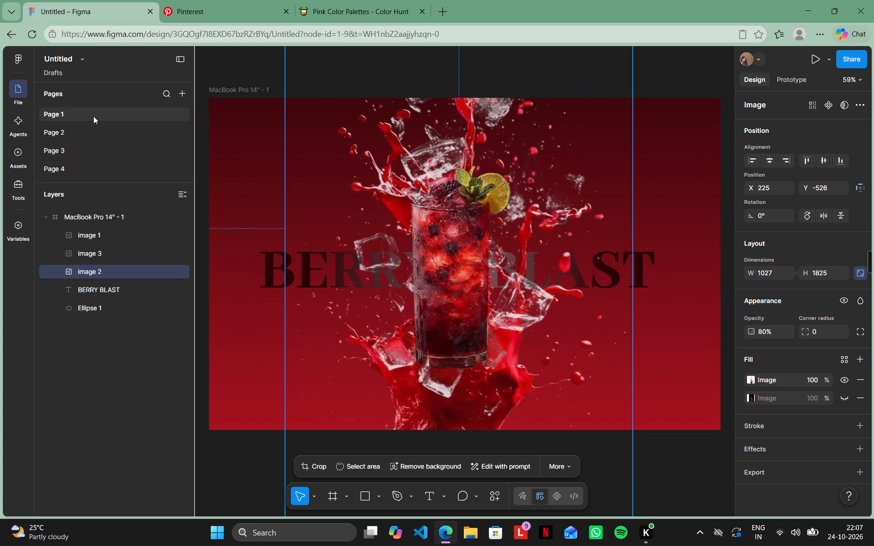
pyautogui.click(96, 139)
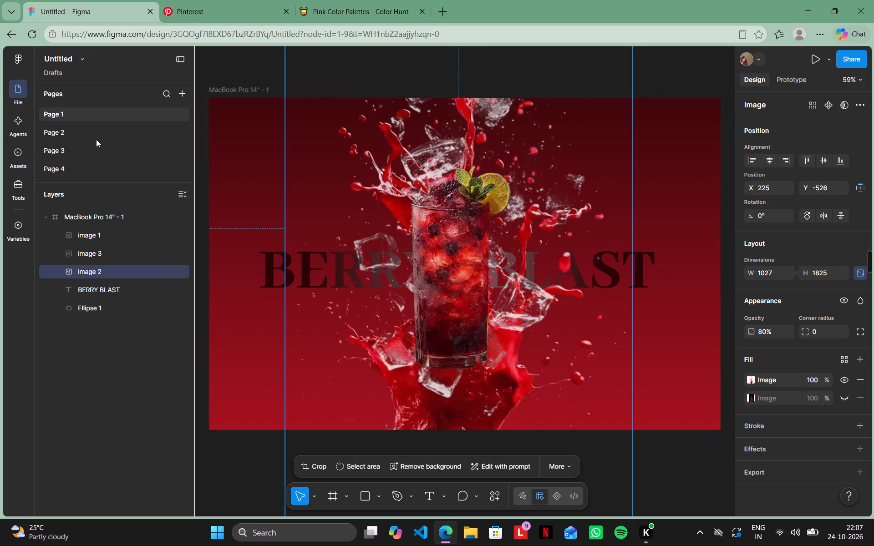
pyautogui.click(88, 135)
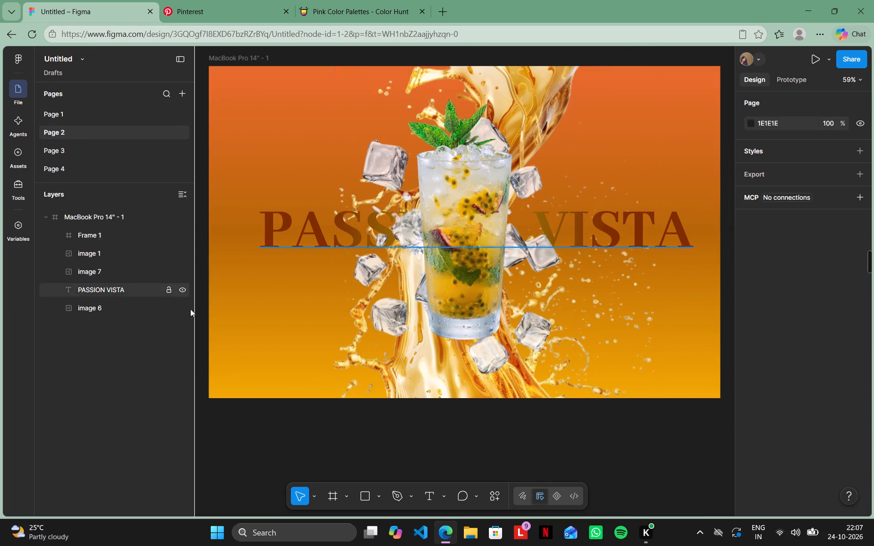
pyautogui.click(434, 496)
pyautogui.click(304, 349)
pyautogui.hotkey('shift', 'v')
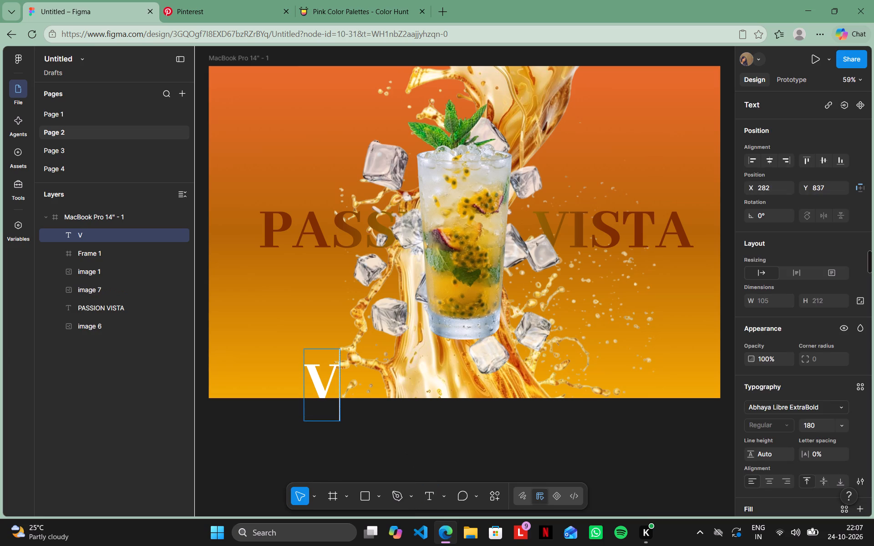
pyautogui.press('BackSpace')
pyautogui.hotkey('ctrl', 'v')
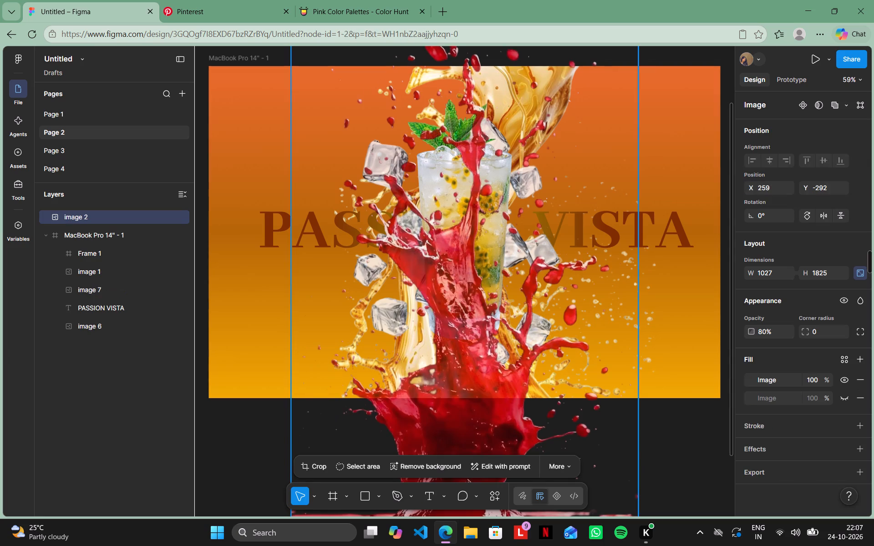
# Recolour the pasted Page 2 splash using the edit prompt "change the colour of the splash from red to golden orange".
pyautogui.click(489, 468)
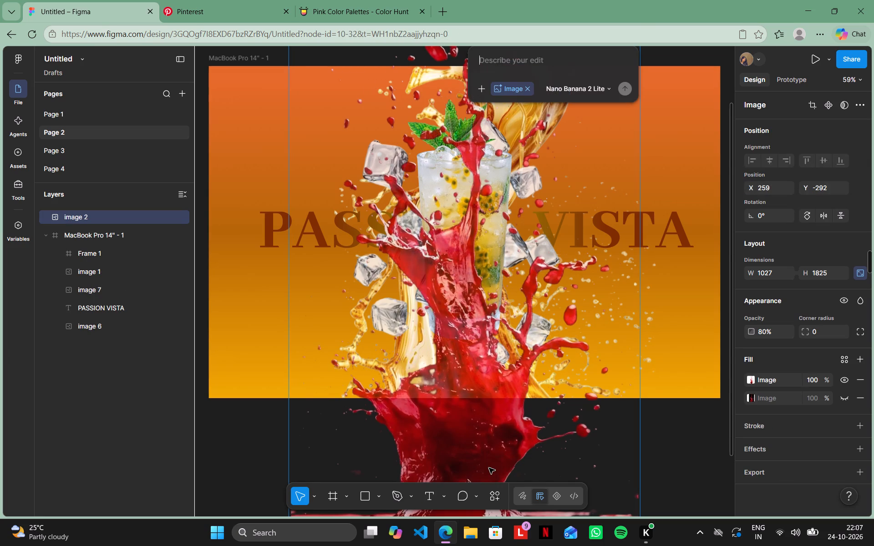
pyautogui.write('chn')
pyautogui.press('BackSpace')
pyautogui.write('ange the colour of the splash')
pyautogui.press('space')
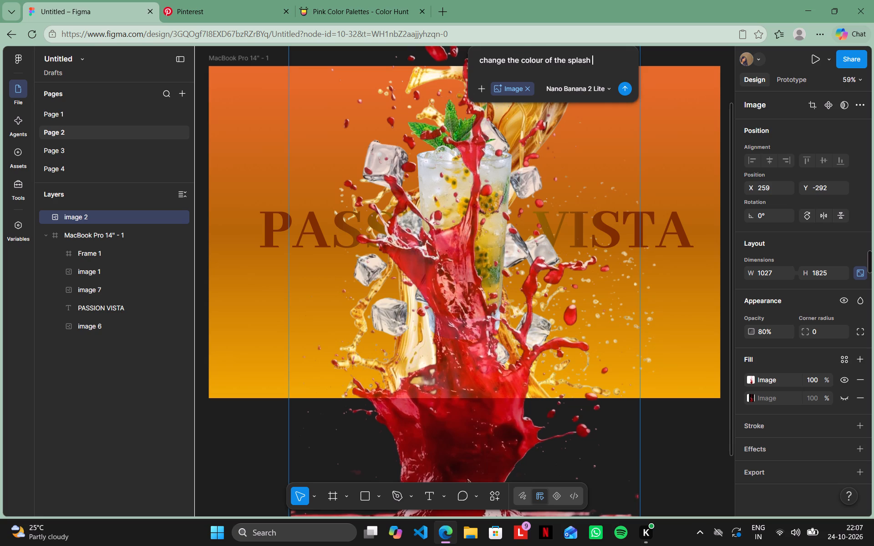
pyautogui.write('from')
pyautogui.press('space')
pyautogui.write('red to o')
pyautogui.write('ra')
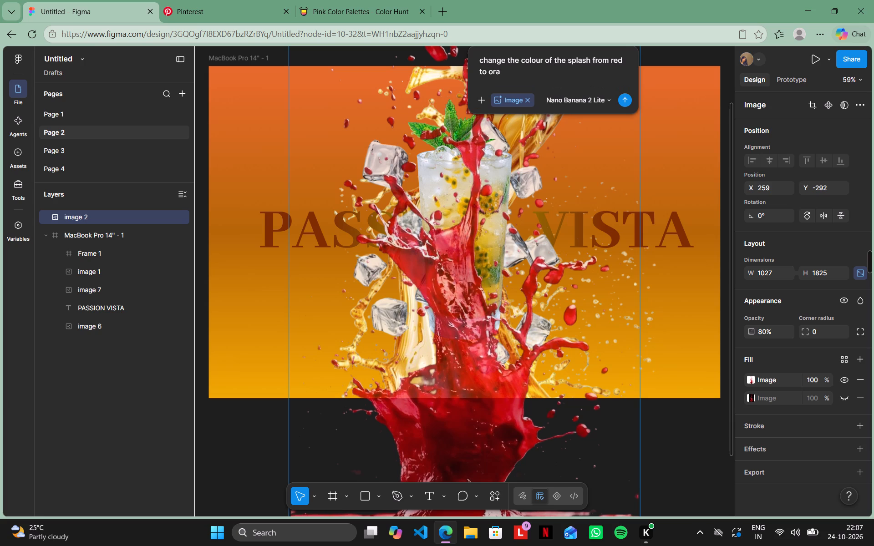
pyautogui.press('BackSpace')
pyautogui.press('BackSpace')
pyautogui.press('BackSpace')
pyautogui.write('gold')
pyautogui.write('n =')
pyautogui.press('BackSpace')
pyautogui.press('BackSpace')
pyautogui.press('BackSpace')
pyautogui.write('en orange')
pyautogui.press('Return')
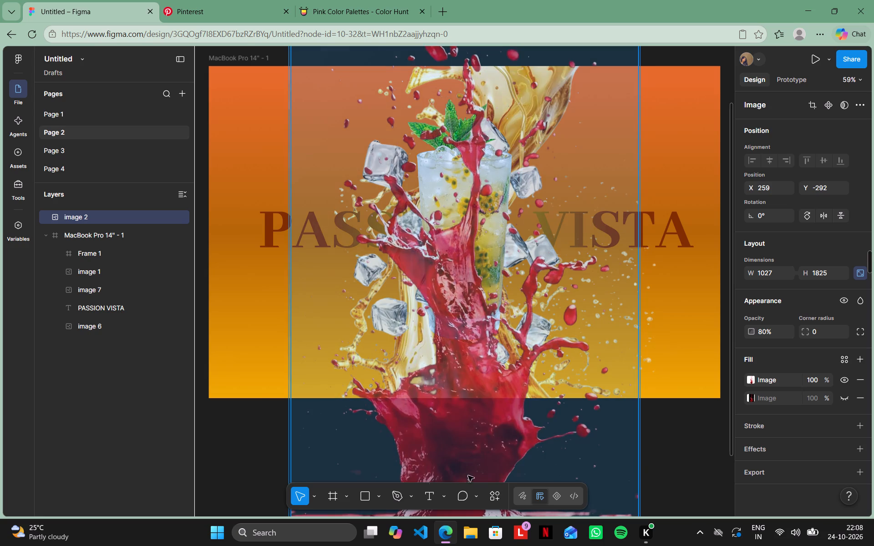
# Paste the copied red splash image onto Page 3 over the BLUEMOON poster.
pyautogui.click(132, 149)
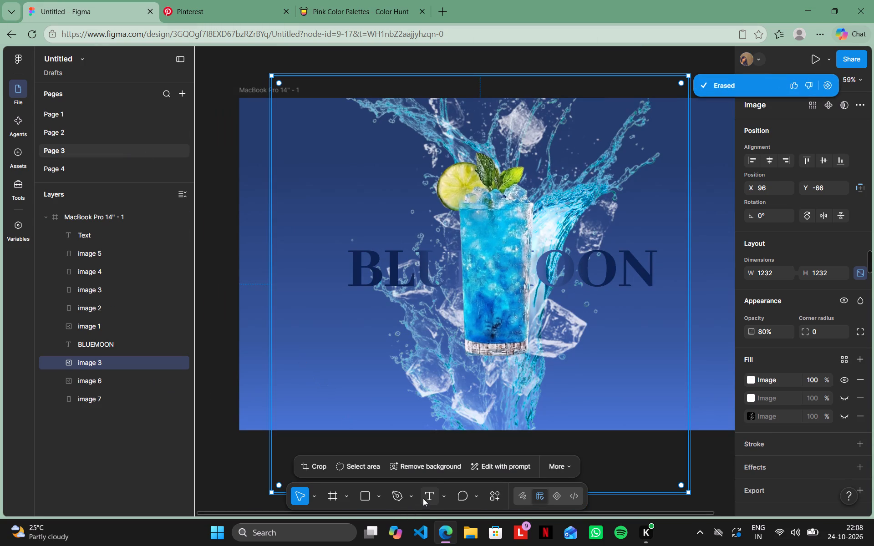
pyautogui.click(424, 500)
pyautogui.click(311, 374)
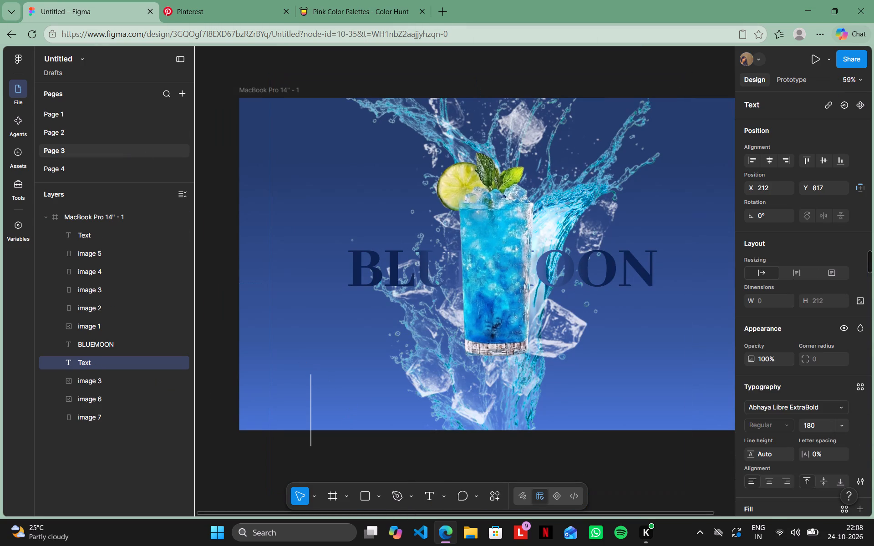
pyautogui.hotkey('ctrl', 'v')
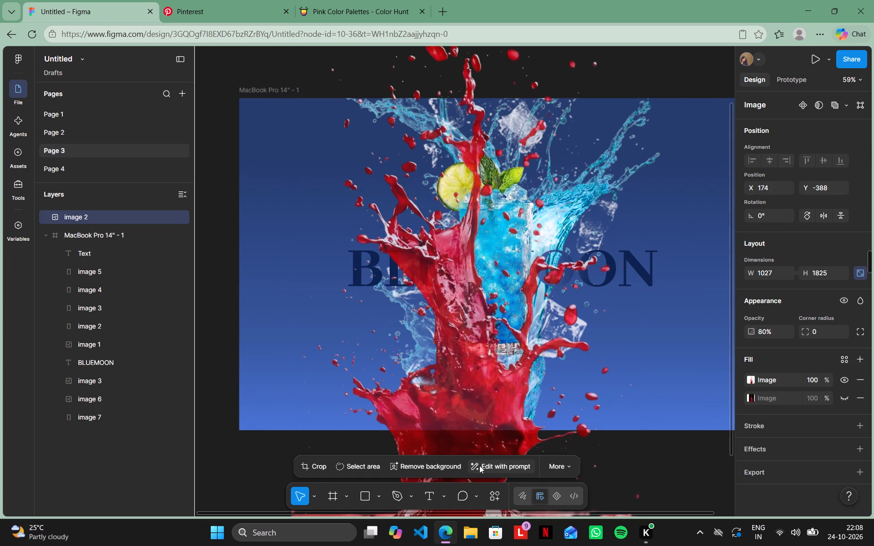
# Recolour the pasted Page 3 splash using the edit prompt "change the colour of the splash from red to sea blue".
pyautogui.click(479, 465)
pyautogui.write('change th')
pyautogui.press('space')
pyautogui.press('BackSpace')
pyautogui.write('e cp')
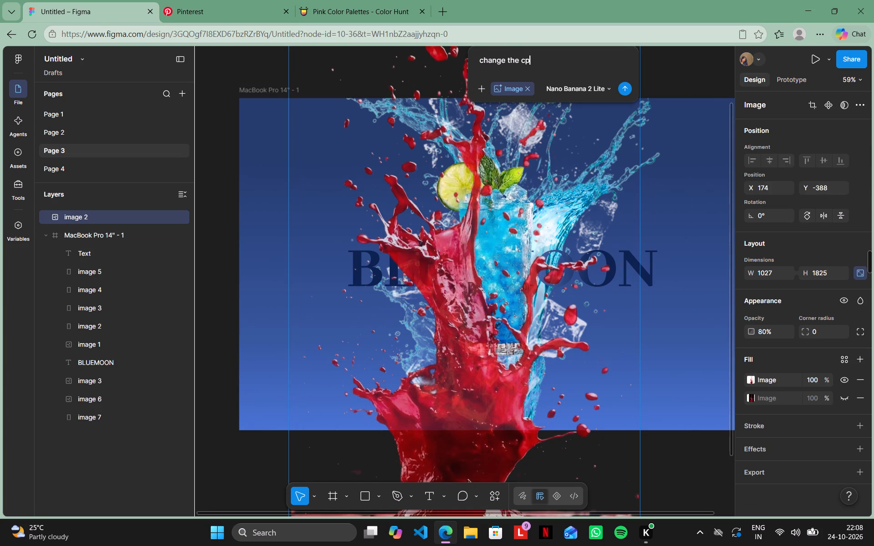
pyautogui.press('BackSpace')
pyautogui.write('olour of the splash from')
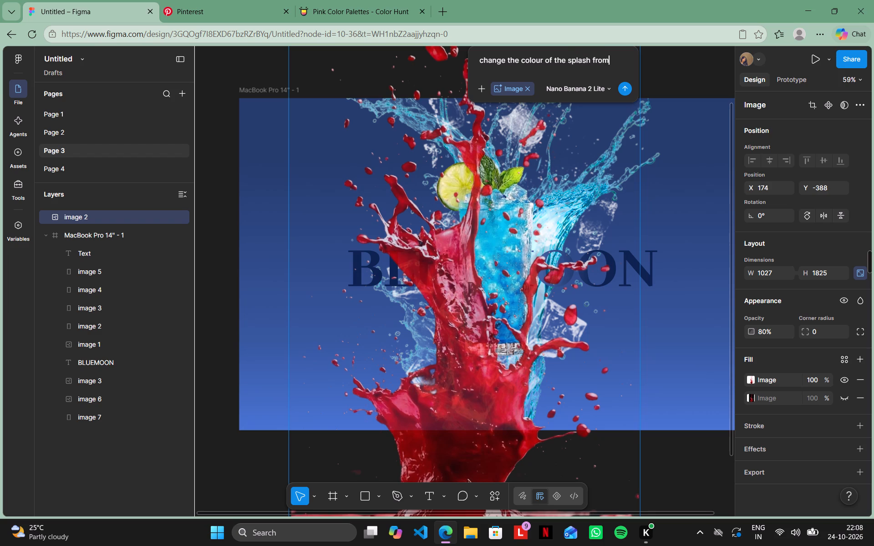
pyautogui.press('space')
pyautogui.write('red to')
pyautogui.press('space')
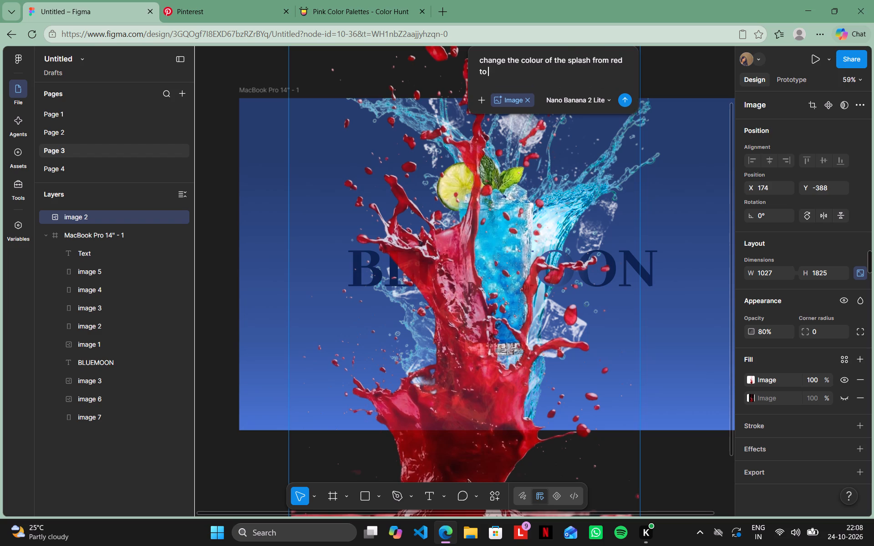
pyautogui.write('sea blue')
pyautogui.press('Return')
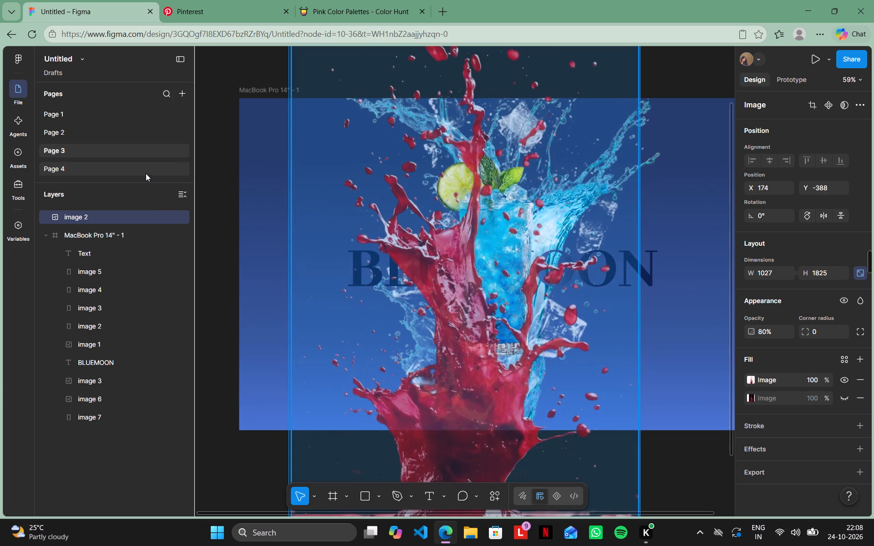
# Recolour the Page 2 splash using the edit prompt "change the colour of the splash to slightly transparent golden".
pyautogui.click(114, 133)
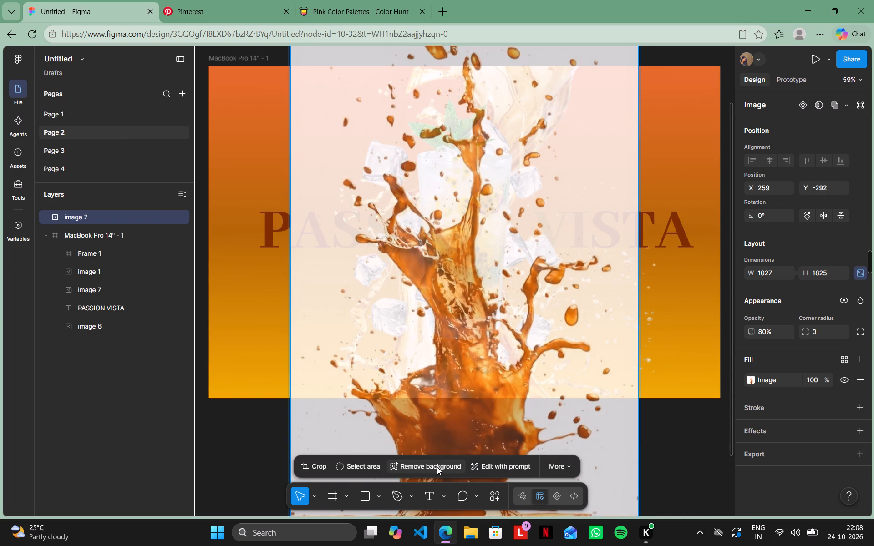
pyautogui.click(484, 468)
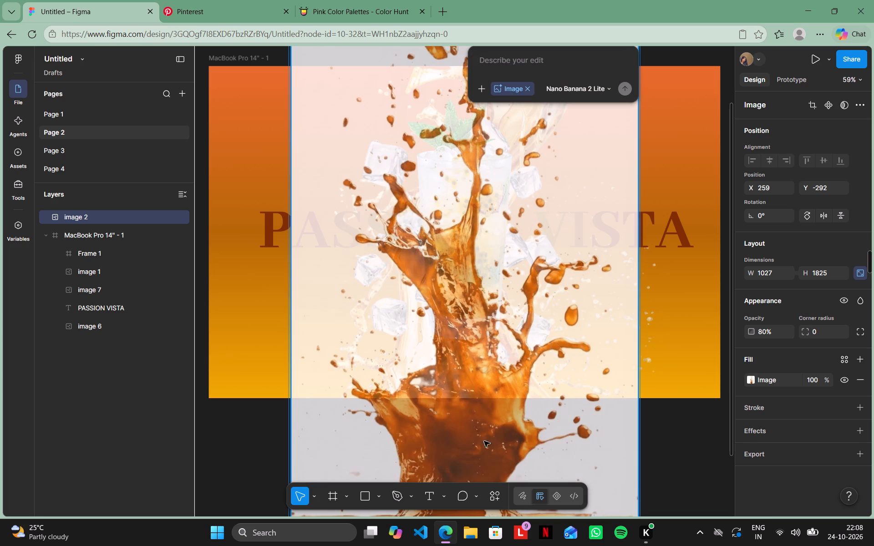
pyautogui.write('change the colour of the splash')
pyautogui.press('space')
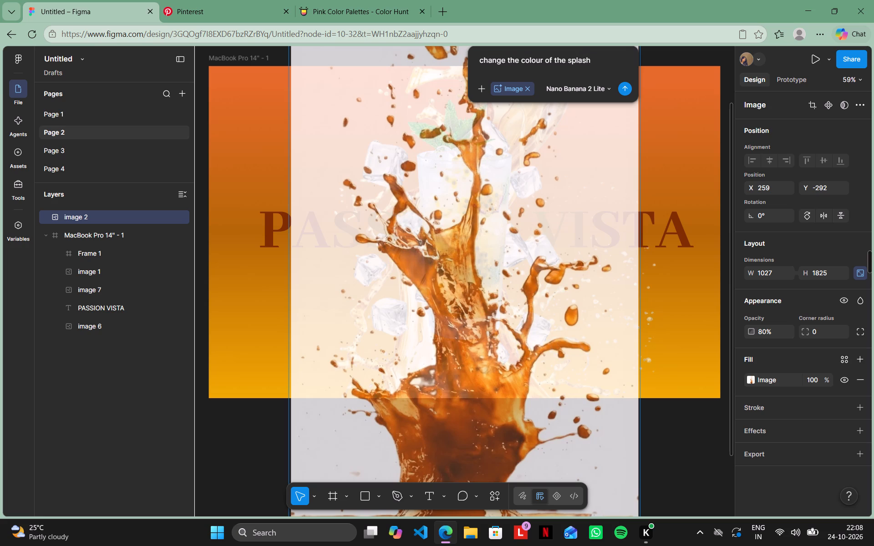
pyautogui.write('to')
pyautogui.press('space')
pyautogui.write('golden')
pyautogui.click(600, 59)
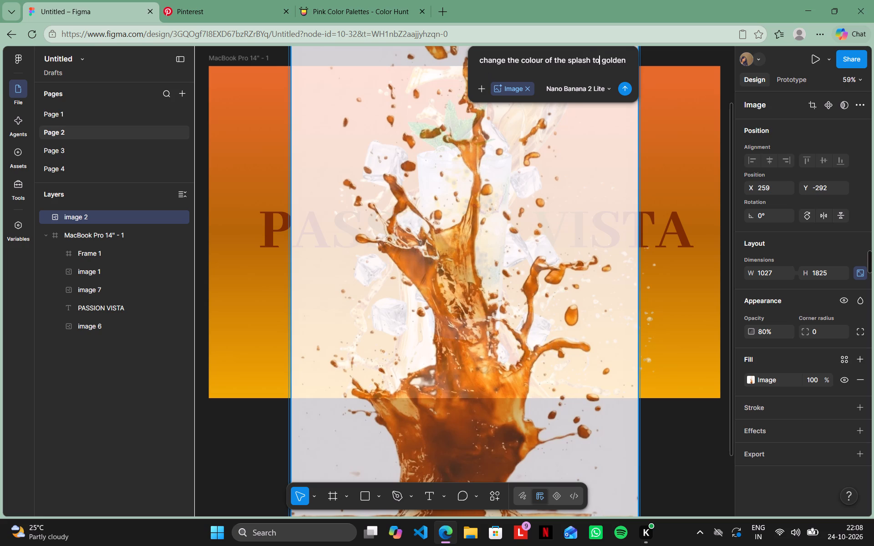
pyautogui.press('space')
pyautogui.write('sl')
pyautogui.write('igh')
pyautogui.write('tly transparent')
pyautogui.press('Return')
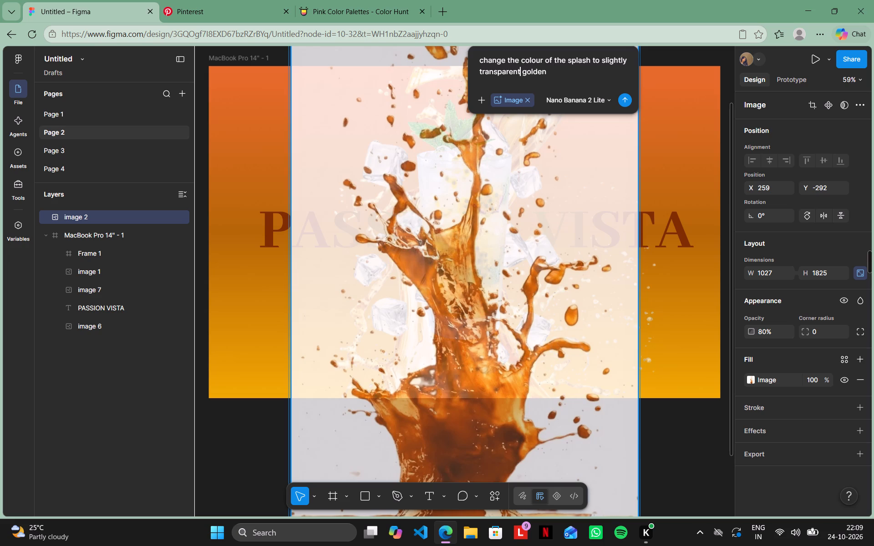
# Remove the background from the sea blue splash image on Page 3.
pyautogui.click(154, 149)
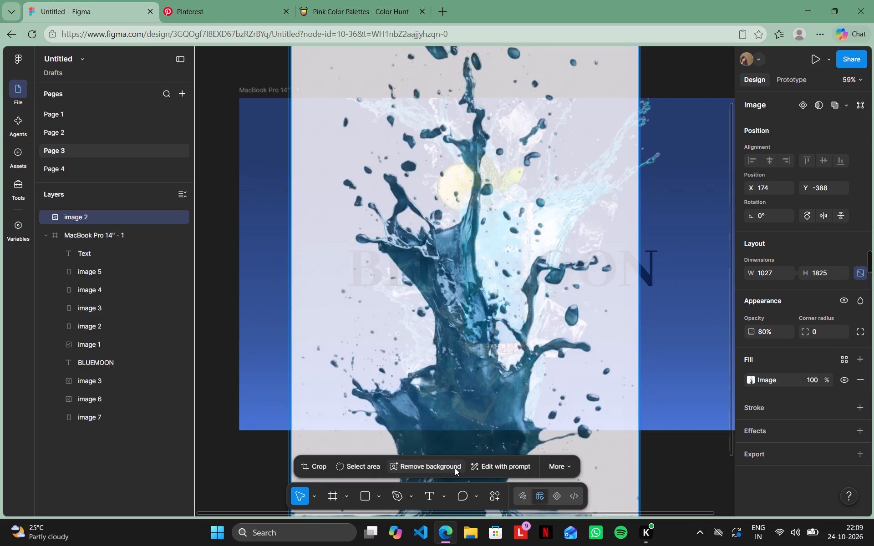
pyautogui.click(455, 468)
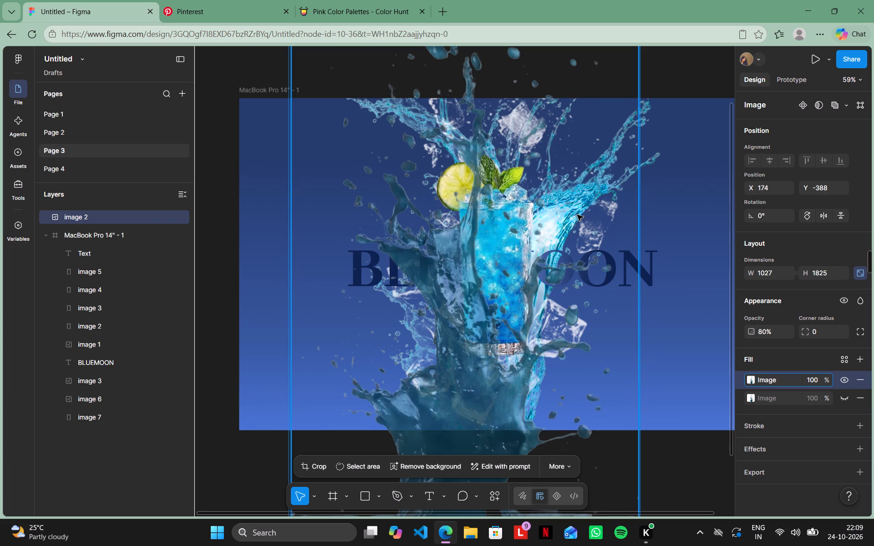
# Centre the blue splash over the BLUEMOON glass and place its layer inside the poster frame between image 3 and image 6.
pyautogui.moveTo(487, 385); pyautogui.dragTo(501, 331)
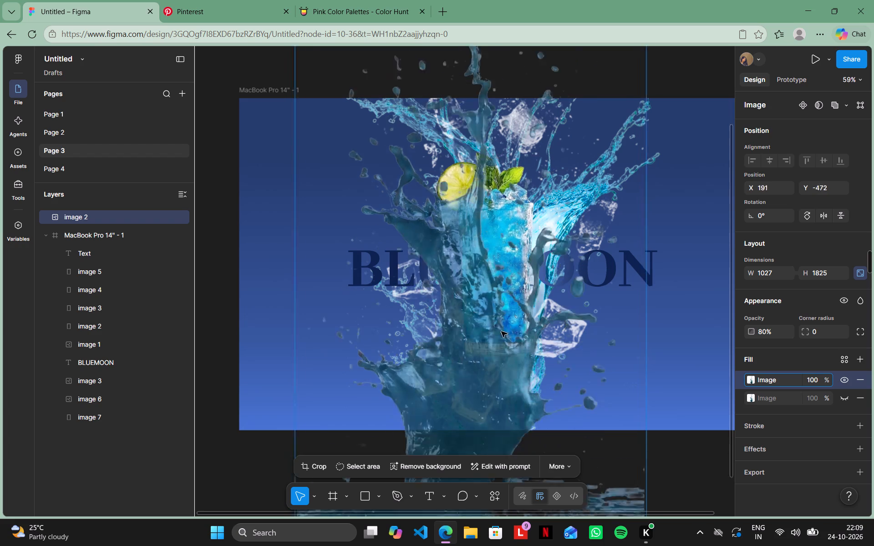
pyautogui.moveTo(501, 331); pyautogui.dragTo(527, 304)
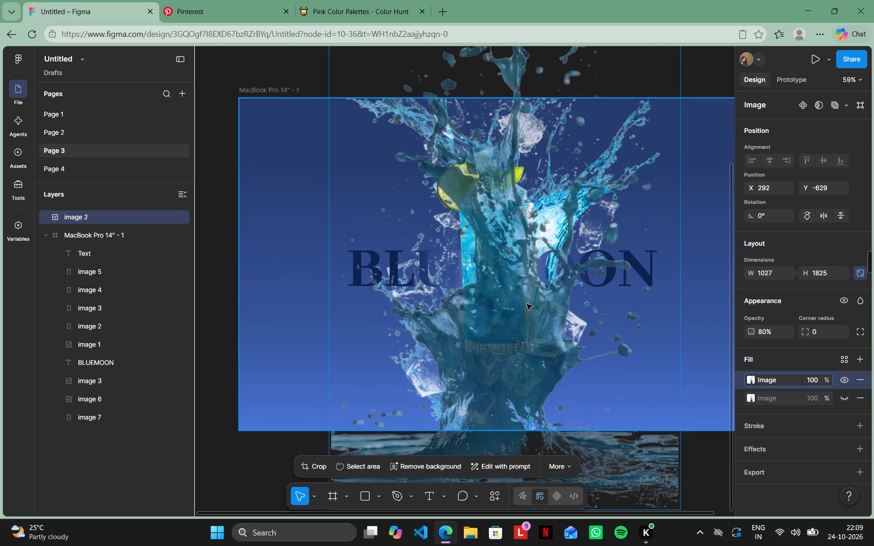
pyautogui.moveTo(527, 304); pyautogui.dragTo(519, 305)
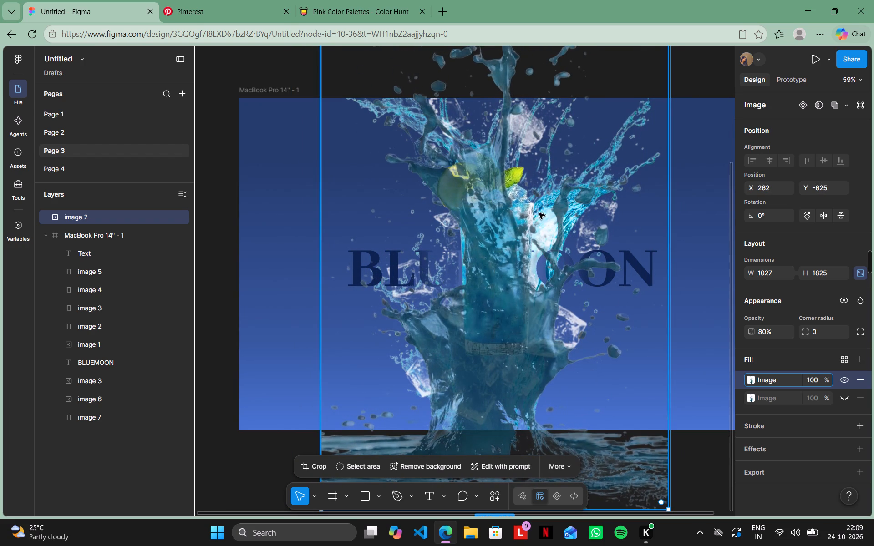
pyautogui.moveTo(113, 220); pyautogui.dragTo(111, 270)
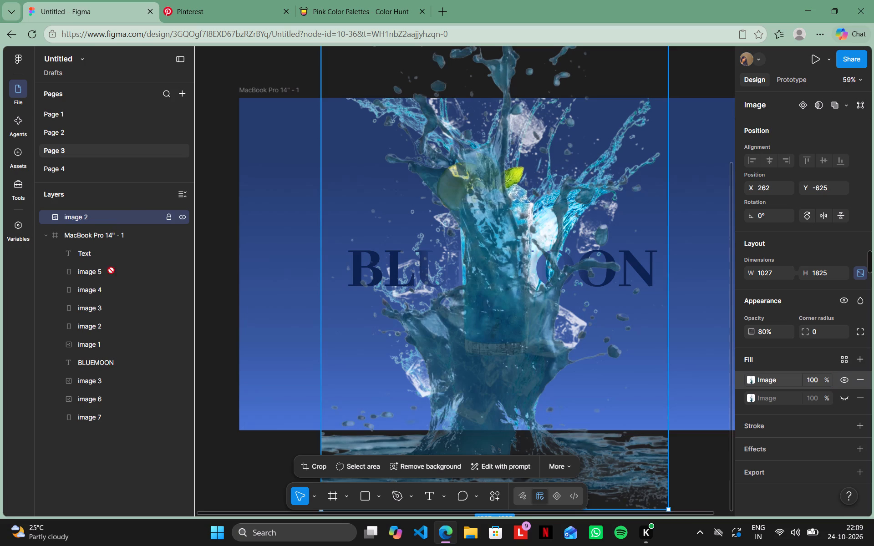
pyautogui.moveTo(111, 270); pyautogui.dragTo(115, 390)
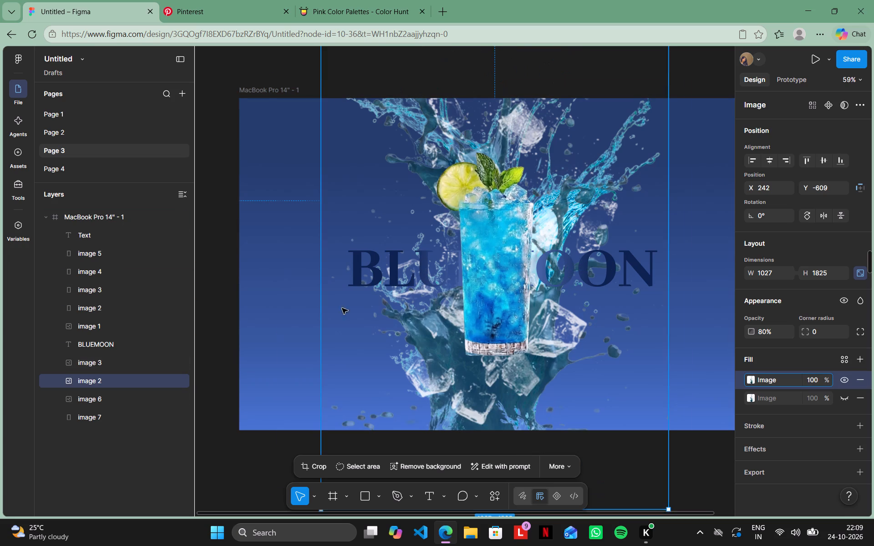
# Move the BLUEMOON glass image down slightly, keeping it horizontally centred, to about X 429, Y -137.
pyautogui.click(545, 235)
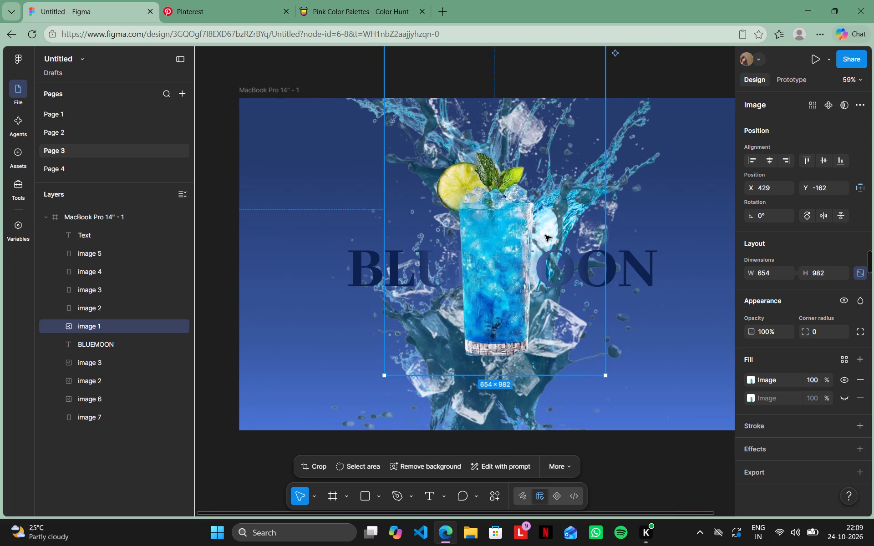
pyautogui.moveTo(545, 235); pyautogui.dragTo(535, 257)
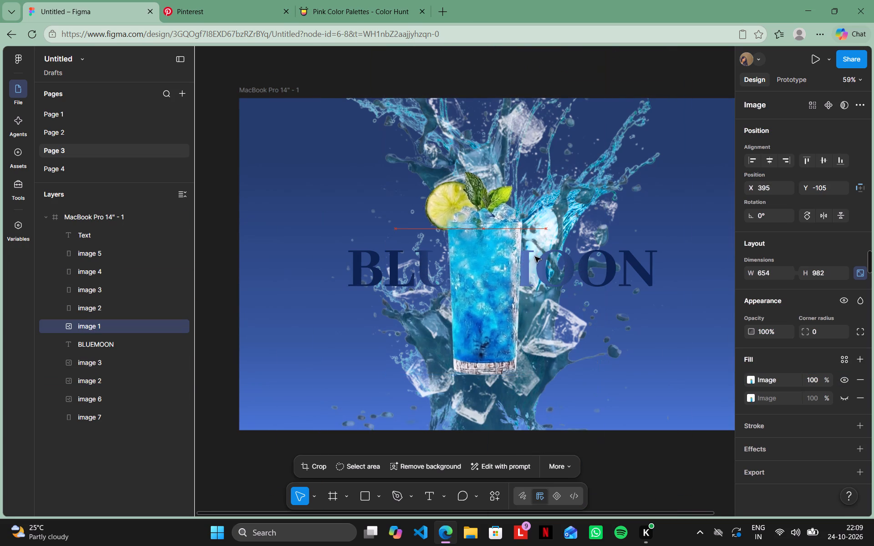
pyautogui.moveTo(535, 257); pyautogui.dragTo(548, 244)
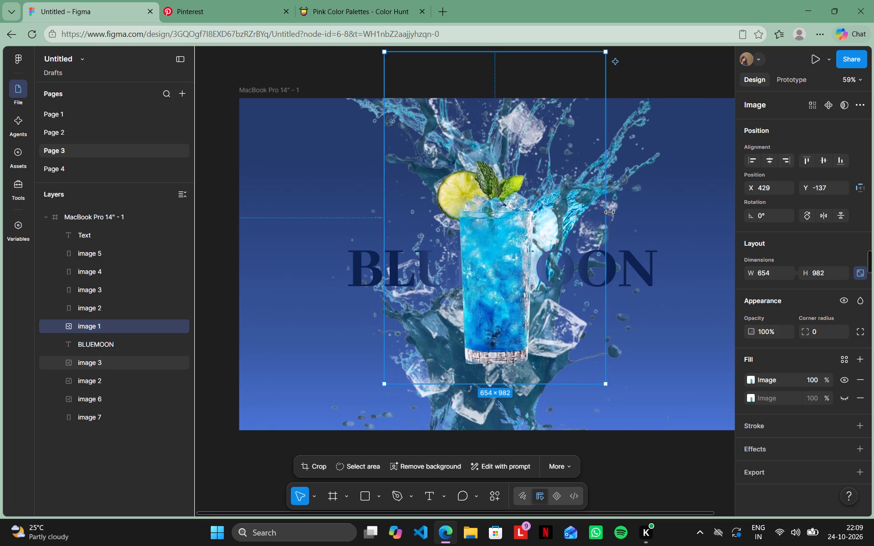
# Shift the ice cubes image on the BLUEMOON poster slightly down, to about X 104, Y -10.
pyautogui.click(610, 212)
pyautogui.click(630, 202)
pyautogui.moveTo(630, 202); pyautogui.dragTo(633, 221)
pyautogui.click(634, 125)
pyautogui.click(634, 125)
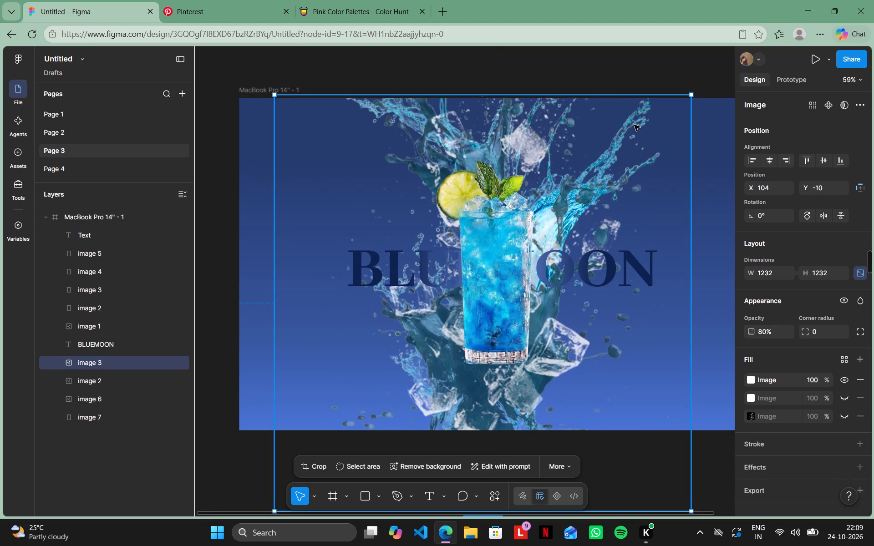
pyautogui.click(701, 152)
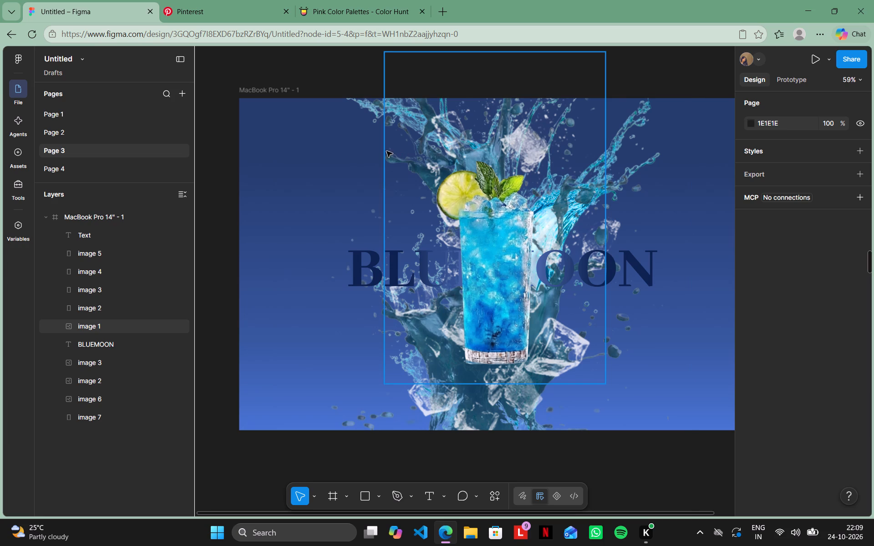
# Delete the recoloured splash, image 2 beneath the ice cubes, from the BLUEMOON poster.
pyautogui.click(111, 383)
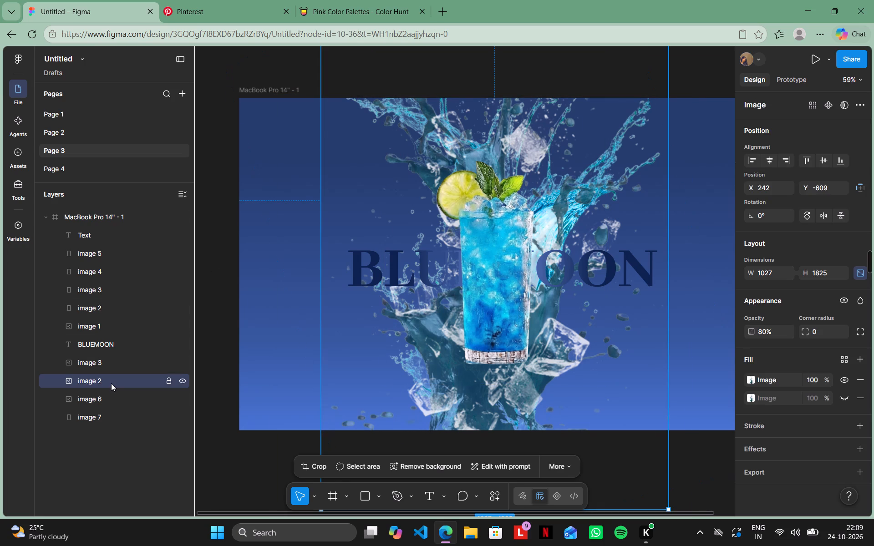
pyautogui.press('Delete')
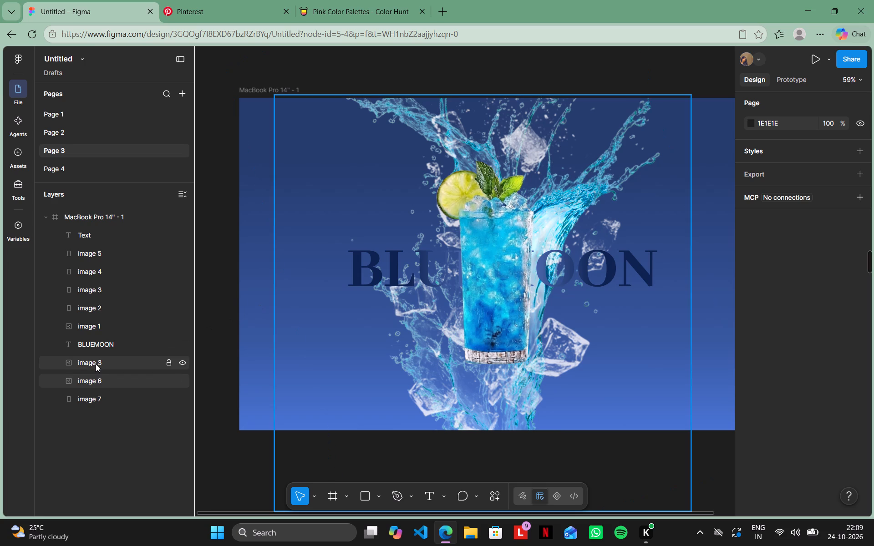
# Remove the background from the golden splash image on Page 2.
pyautogui.click(79, 131)
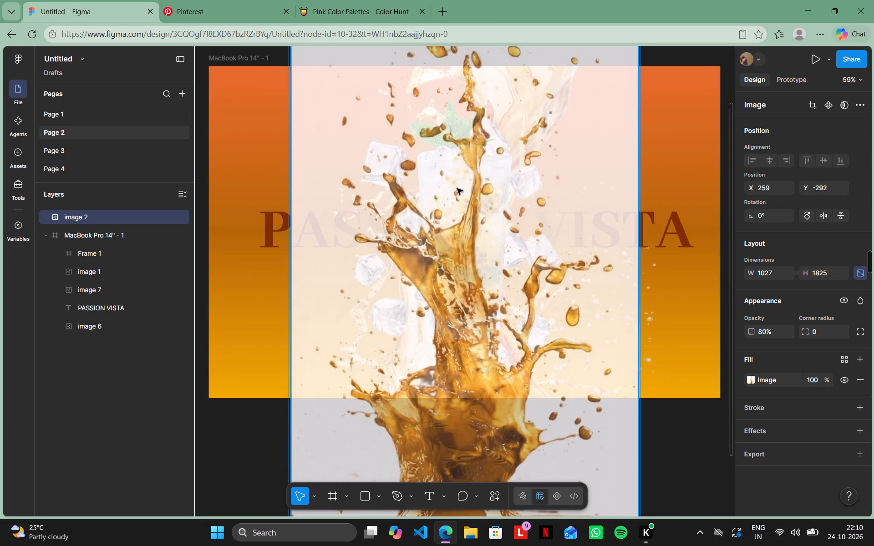
pyautogui.hscroll(1, 457, 188)
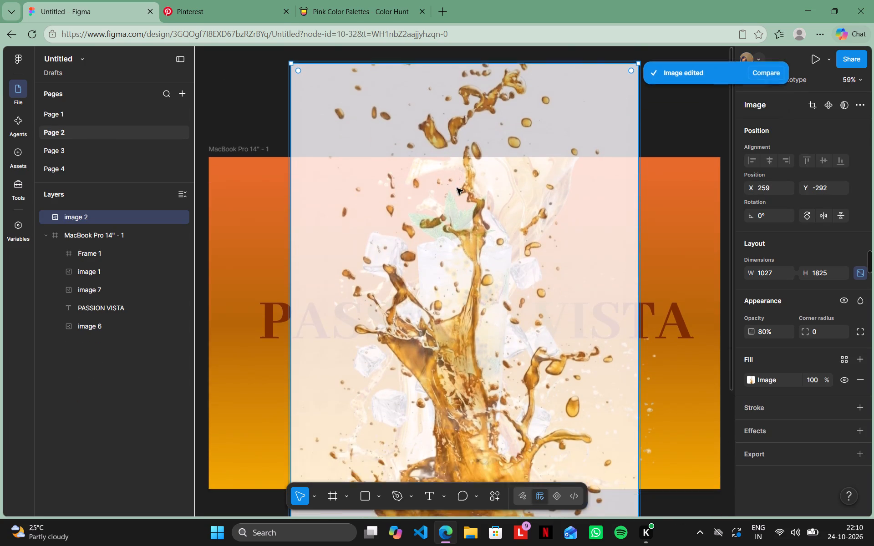
pyautogui.hscroll(1, 457, 188)
pyautogui.scroll(-1, 457, 188)
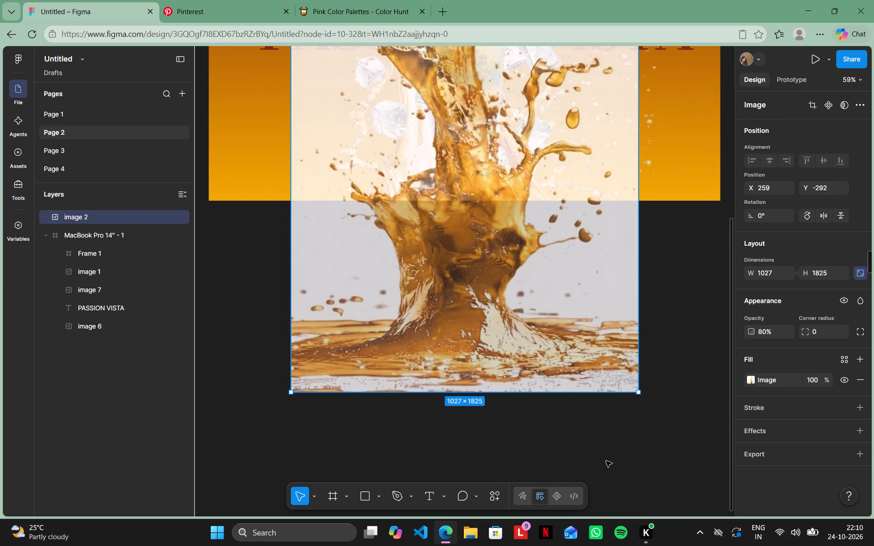
pyautogui.click(606, 461)
pyautogui.click(525, 279)
pyautogui.click(448, 469)
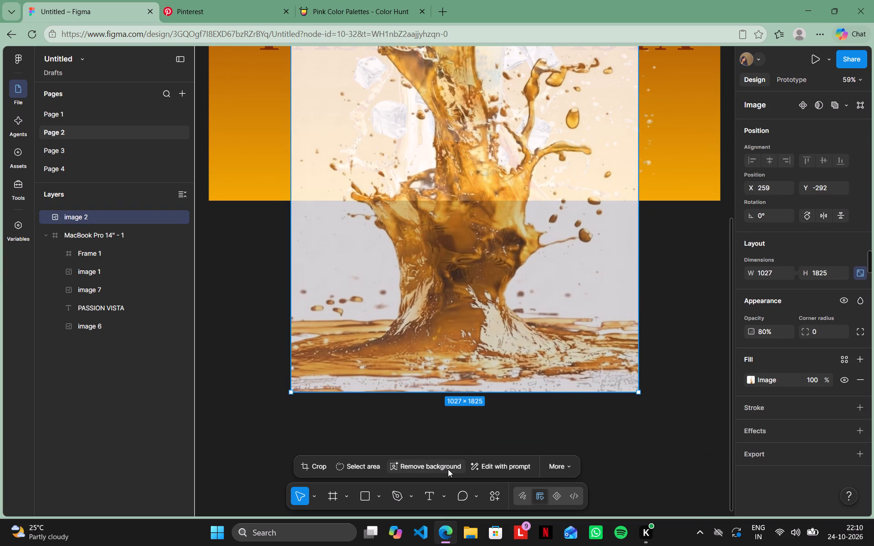
# Move the golden splash aside to the PASSION VISTA poster's left edge and delete the original splash, image 6, behind the glass.
pyautogui.scroll(3, 444, 267)
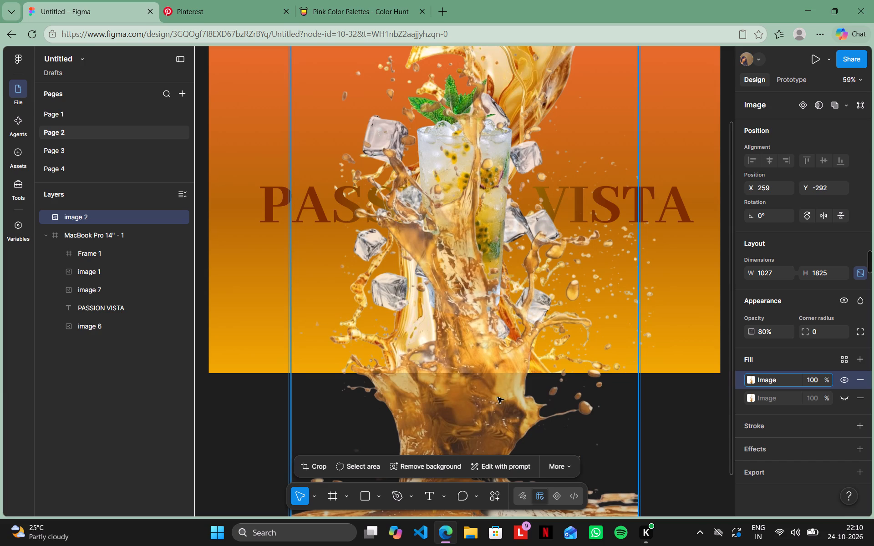
pyautogui.moveTo(498, 397); pyautogui.dragTo(292, 320)
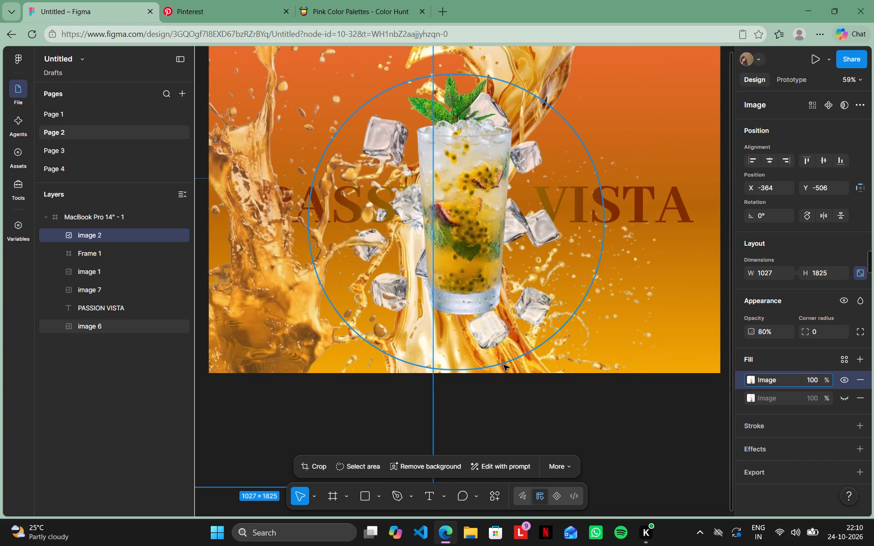
pyautogui.click(550, 365)
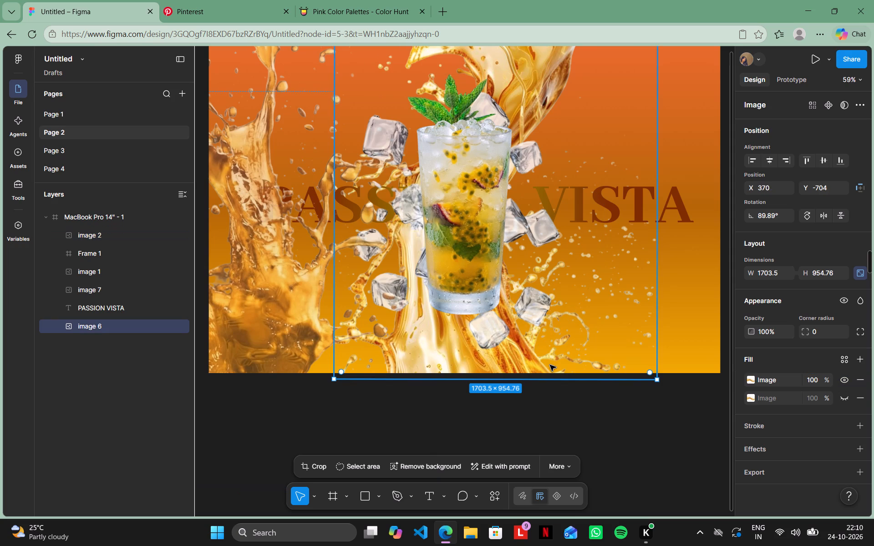
pyautogui.press('Delete')
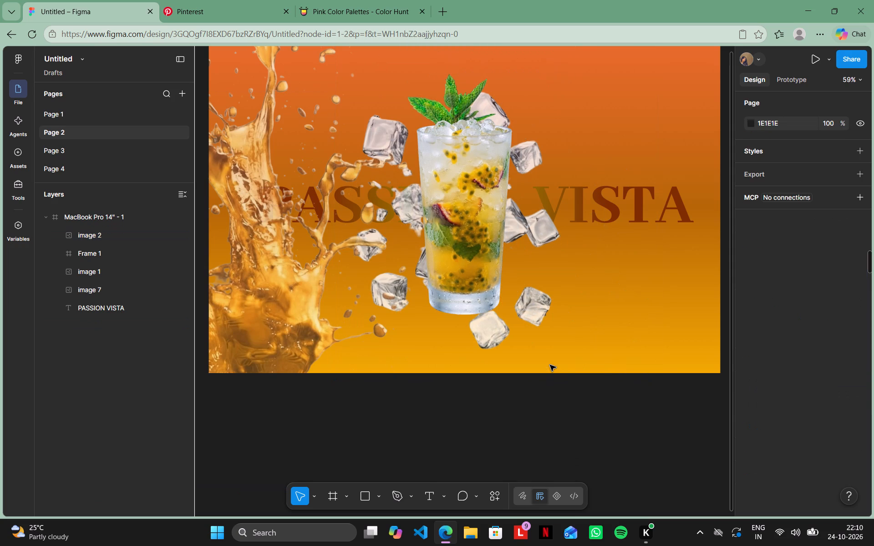
# Move the golden splash back over the glass on the PASSION VISTA poster, to about X 267, Y -622.
pyautogui.moveTo(284, 278); pyautogui.dragTo(485, 275)
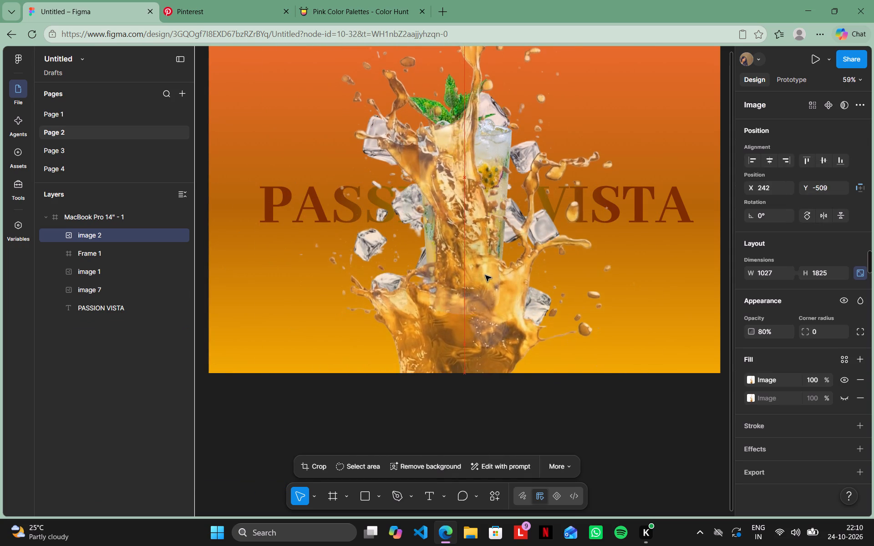
pyautogui.moveTo(485, 275); pyautogui.dragTo(498, 238)
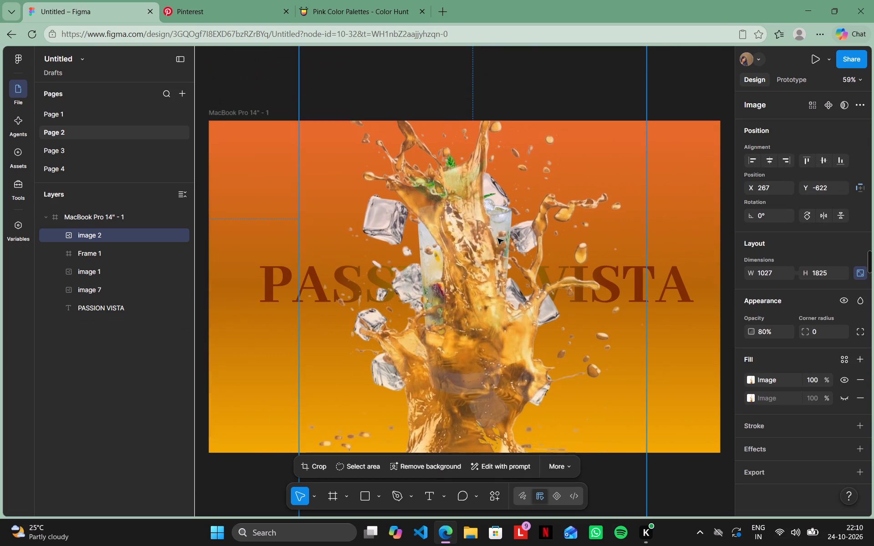
# Restack the golden splash, image 2, to the bottom of the layer order, beneath the glass, ice cubes and PASSION VISTA text.
pyautogui.moveTo(484, 273); pyautogui.dragTo(484, 273)
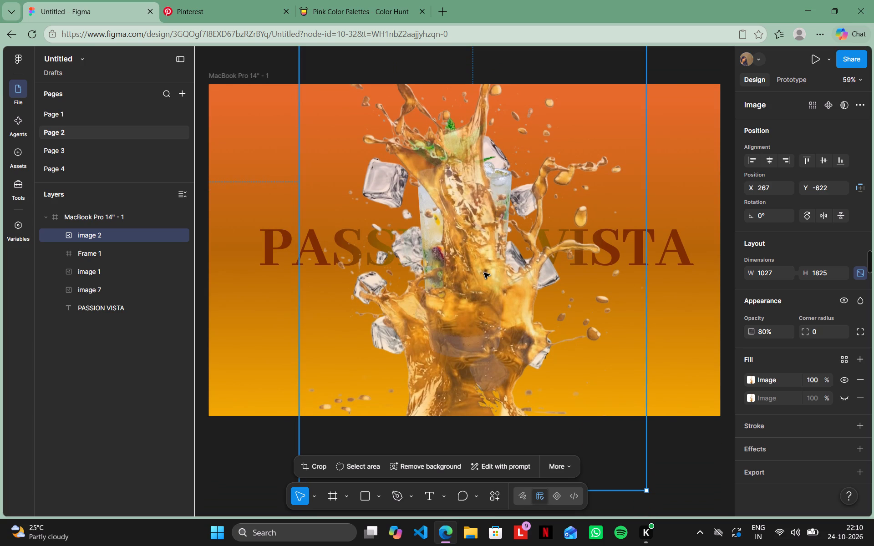
pyautogui.moveTo(484, 273); pyautogui.dragTo(486, 266)
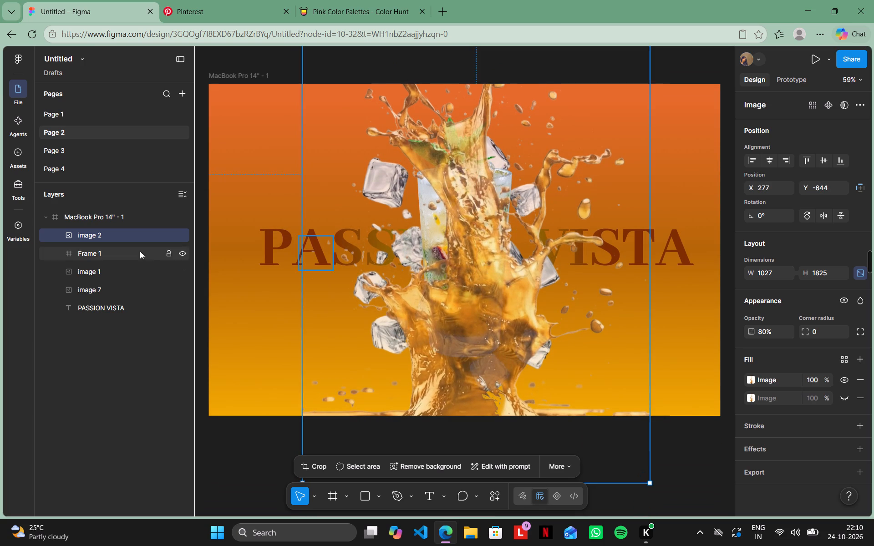
pyautogui.moveTo(129, 237); pyautogui.dragTo(121, 301)
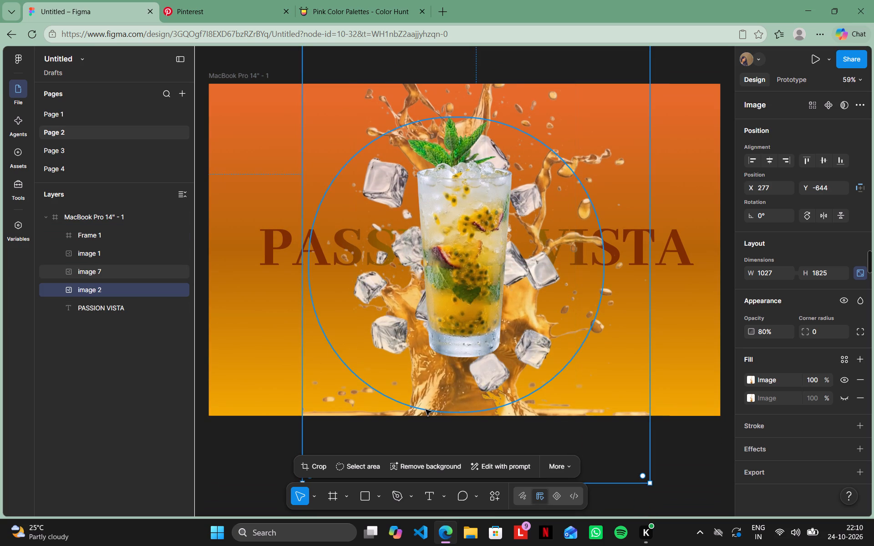
pyautogui.moveTo(115, 308); pyautogui.dragTo(111, 298)
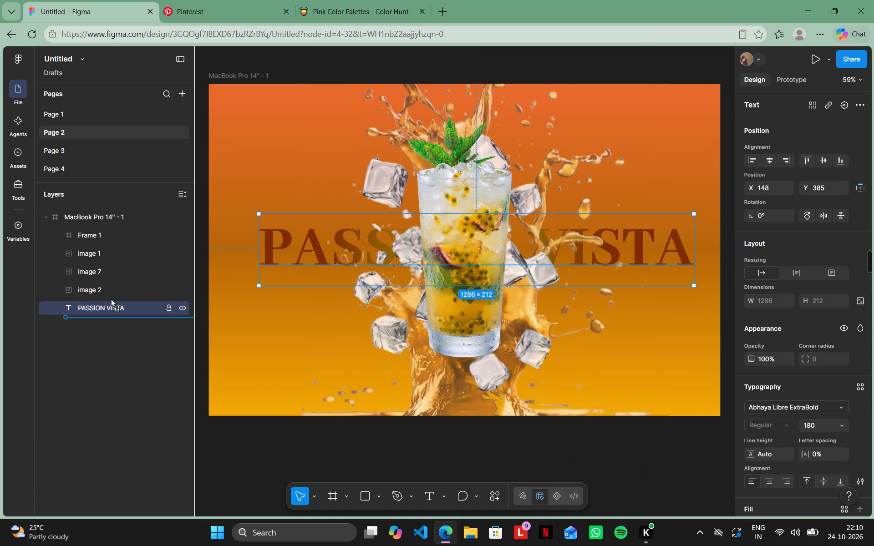
pyautogui.moveTo(111, 298); pyautogui.dragTo(106, 288)
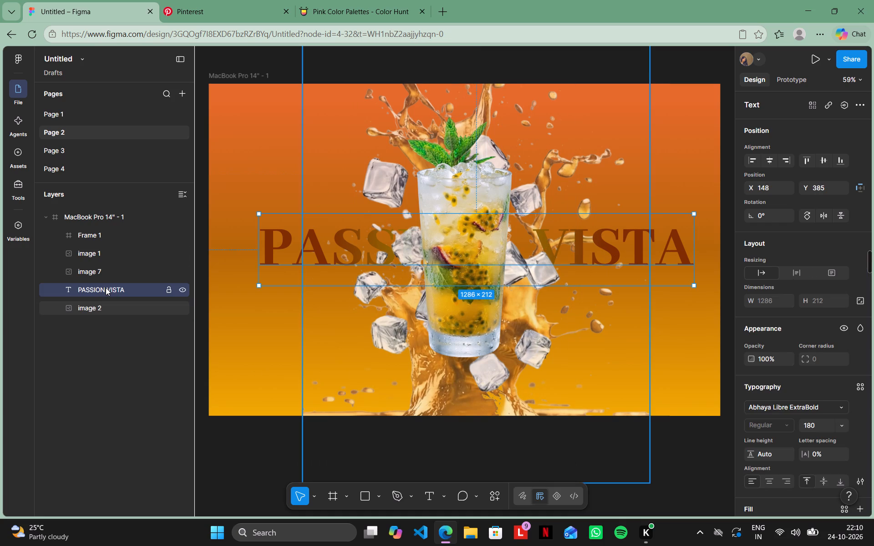
# Move the golden splash up on the PASSION VISTA poster to about X 277, Y -691.
pyautogui.click(482, 404)
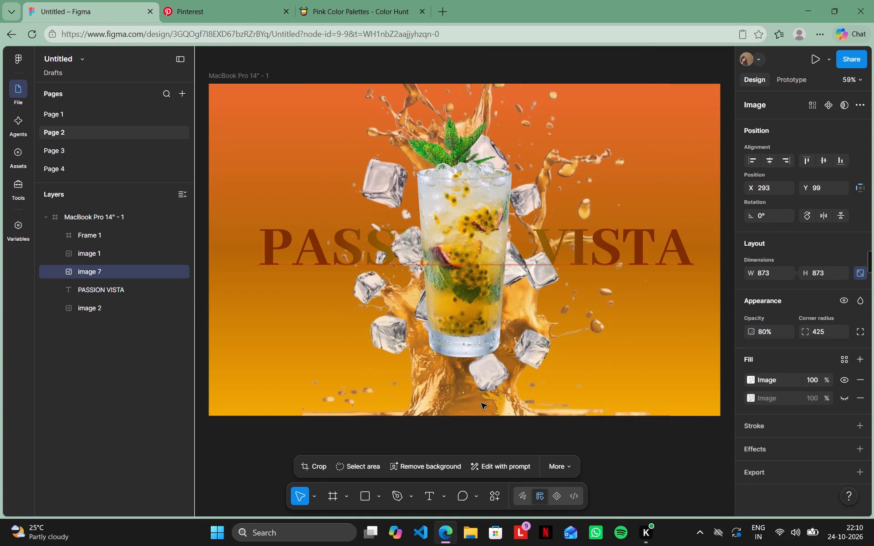
pyautogui.click(632, 413)
pyautogui.moveTo(632, 409); pyautogui.dragTo(630, 395)
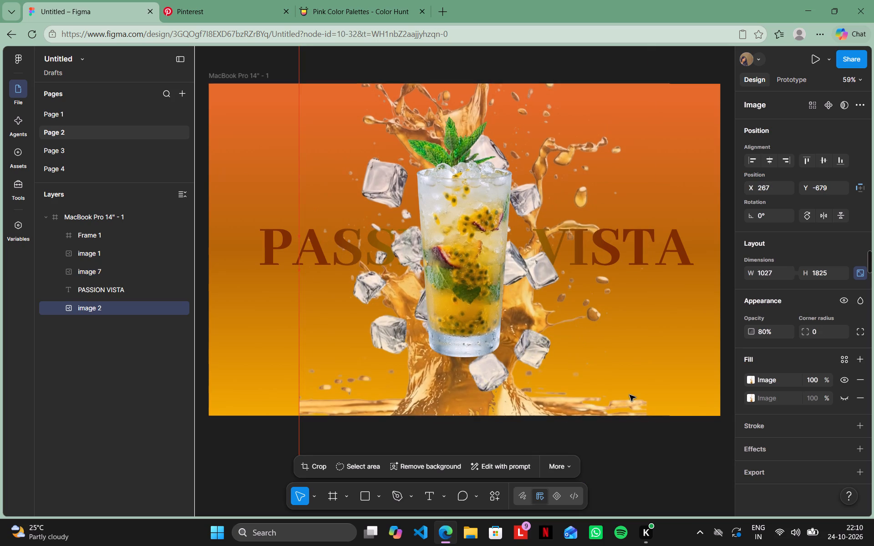
pyautogui.moveTo(630, 395); pyautogui.dragTo(632, 393)
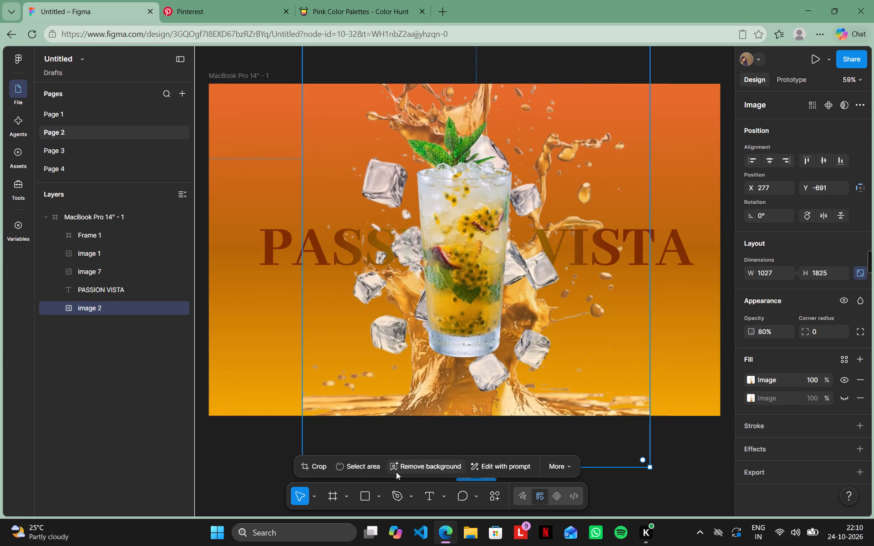
# Select the flat puddle area at the lower left of the golden splash and erase it from the image.
pyautogui.click(360, 470)
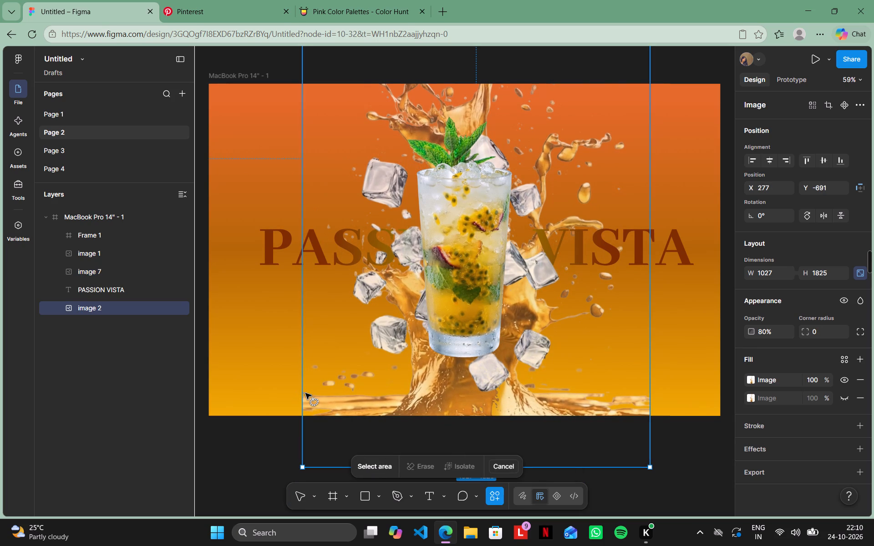
pyautogui.moveTo(305, 393); pyautogui.dragTo(394, 394)
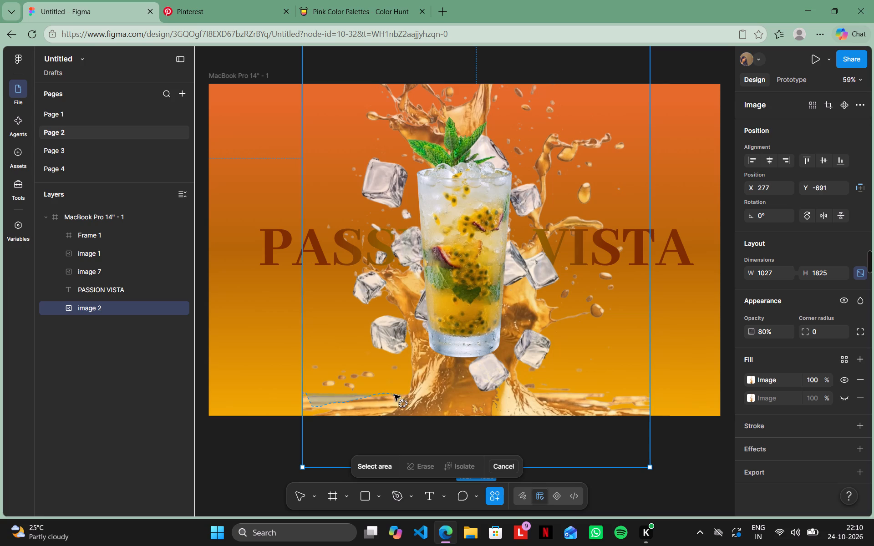
pyautogui.moveTo(394, 394); pyautogui.dragTo(305, 401)
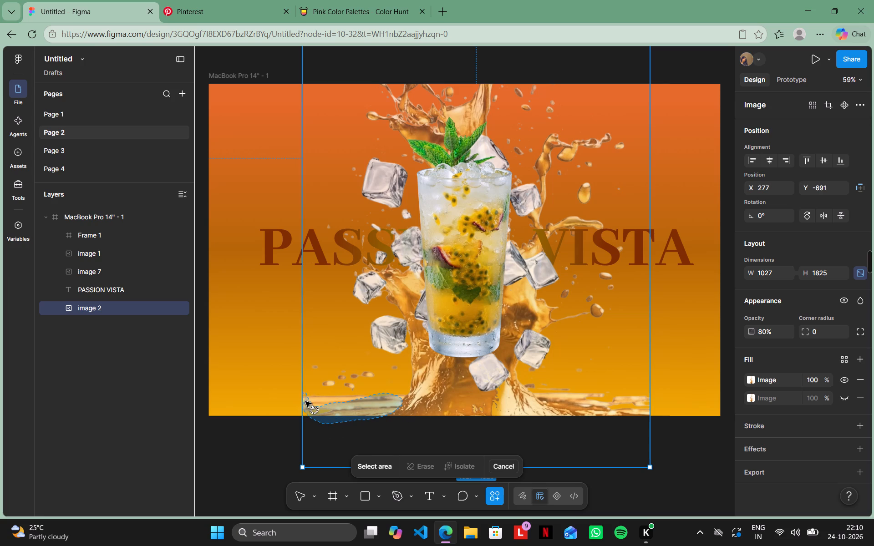
pyautogui.moveTo(305, 401); pyautogui.dragTo(295, 400)
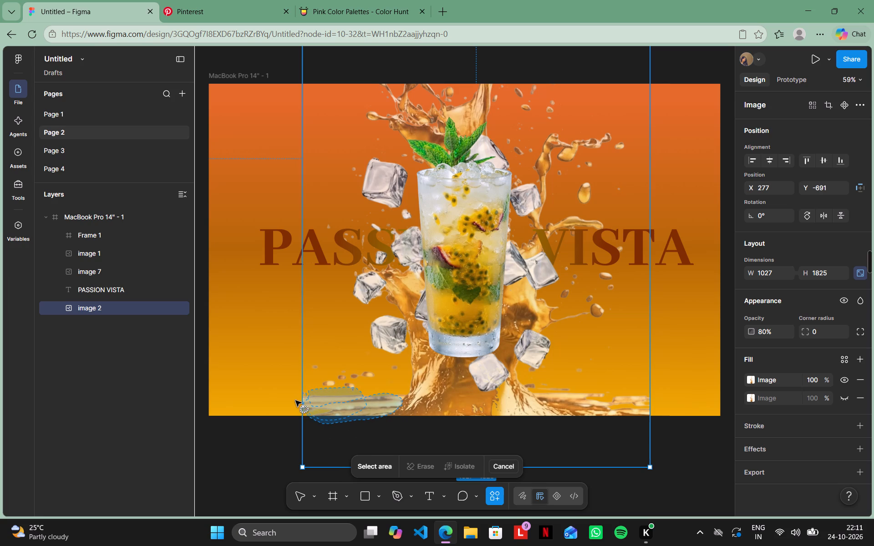
pyautogui.moveTo(295, 400); pyautogui.dragTo(303, 399)
pyautogui.moveTo(303, 399); pyautogui.dragTo(304, 399)
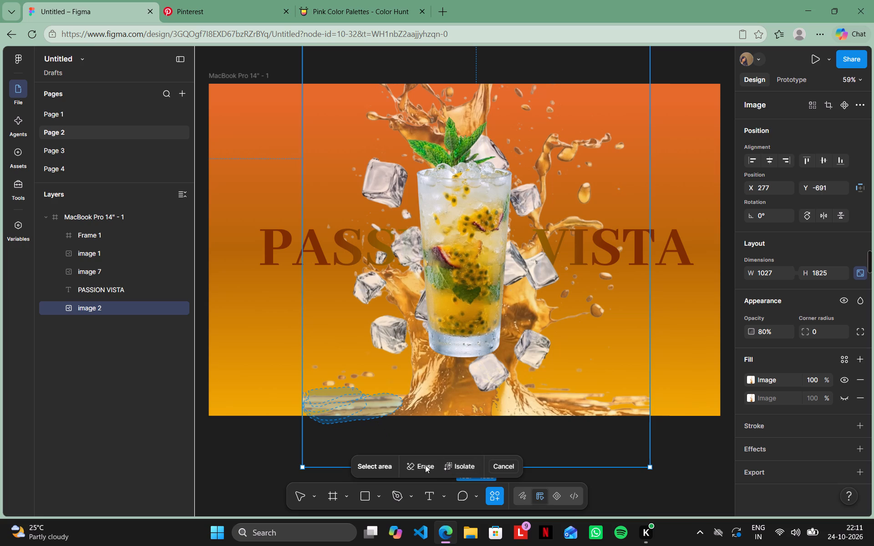
pyautogui.click(418, 465)
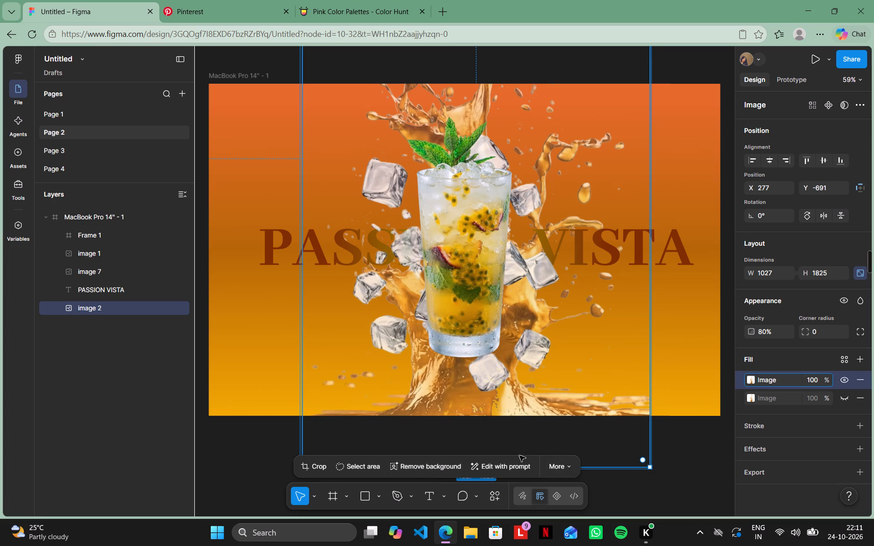
# Select the flat puddle area at the lower right of the golden splash and erase it from the image.
pyautogui.click(372, 464)
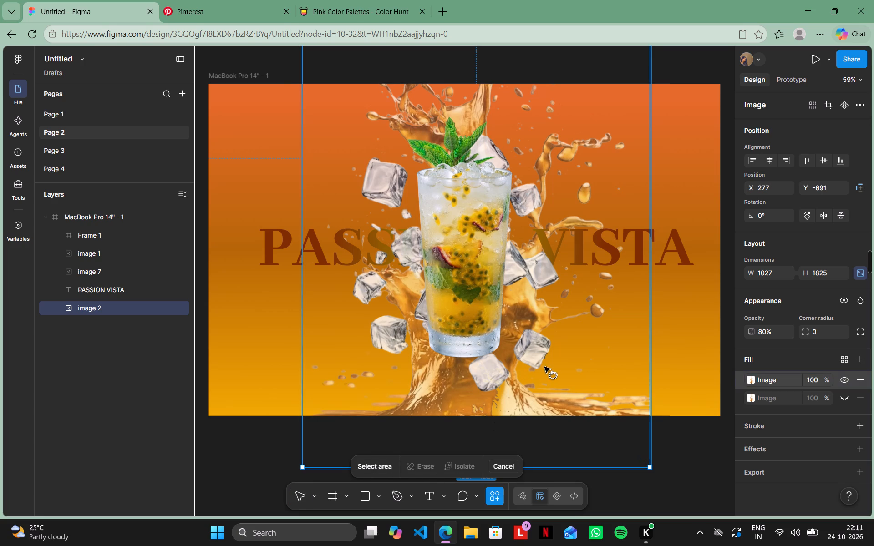
pyautogui.moveTo(551, 385); pyautogui.dragTo(618, 431)
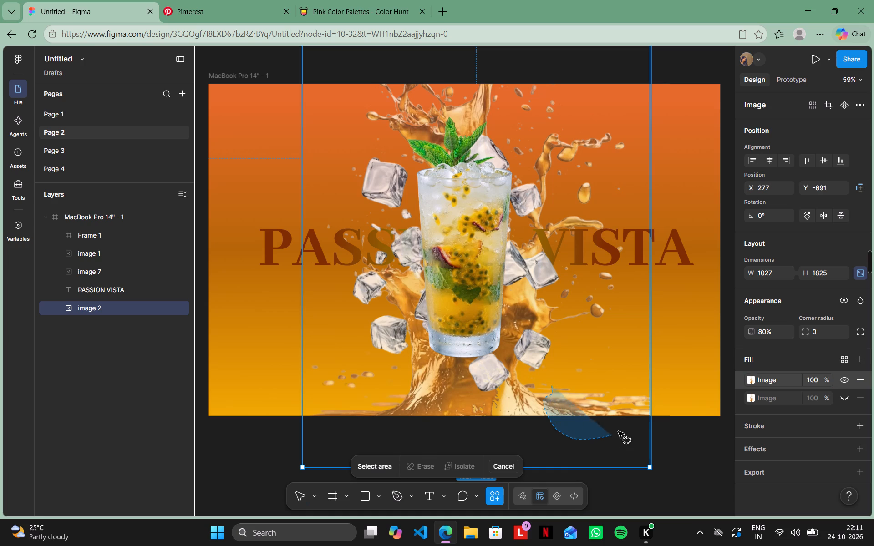
pyautogui.moveTo(618, 431); pyautogui.dragTo(536, 388)
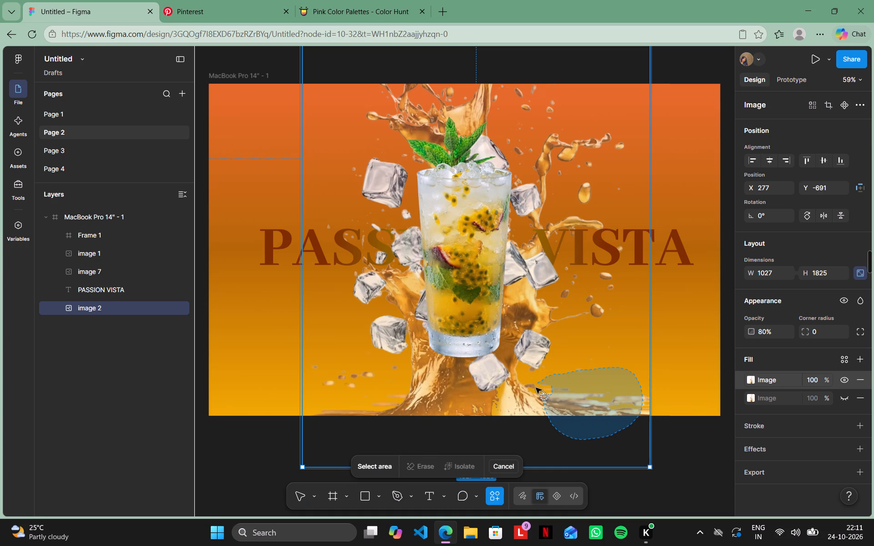
pyautogui.moveTo(536, 388); pyautogui.dragTo(616, 414)
pyautogui.click(424, 463)
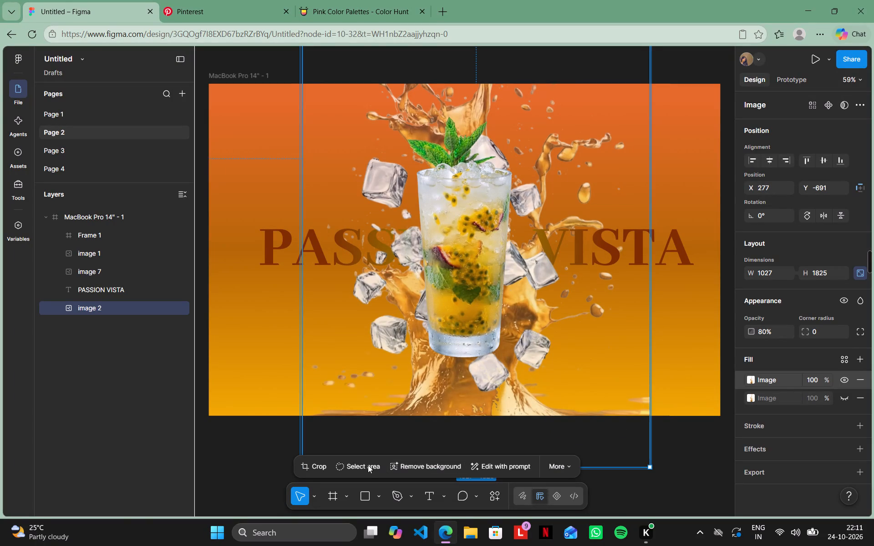
# Reposition the golden splash behind the glass to about X 267, Y -672 and deselect it.
pyautogui.moveTo(564, 400); pyautogui.dragTo(566, 415)
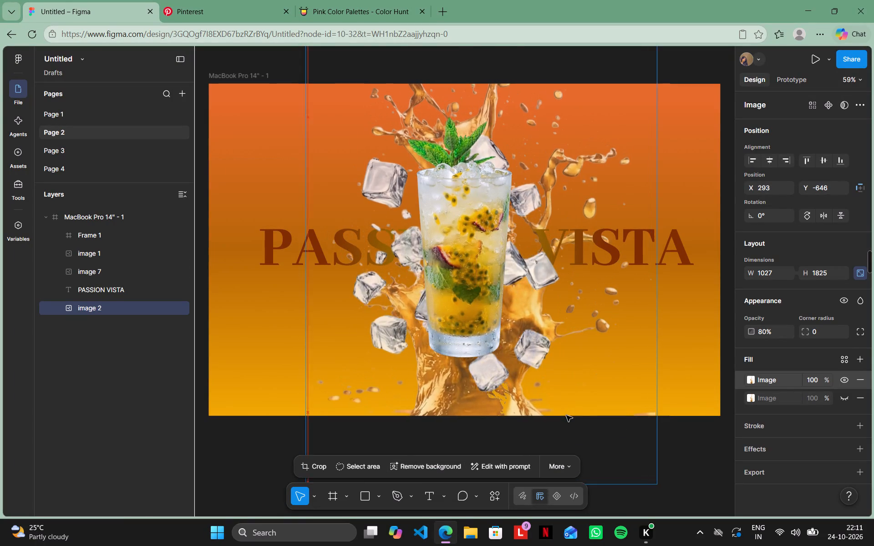
pyautogui.moveTo(566, 415); pyautogui.dragTo(558, 406)
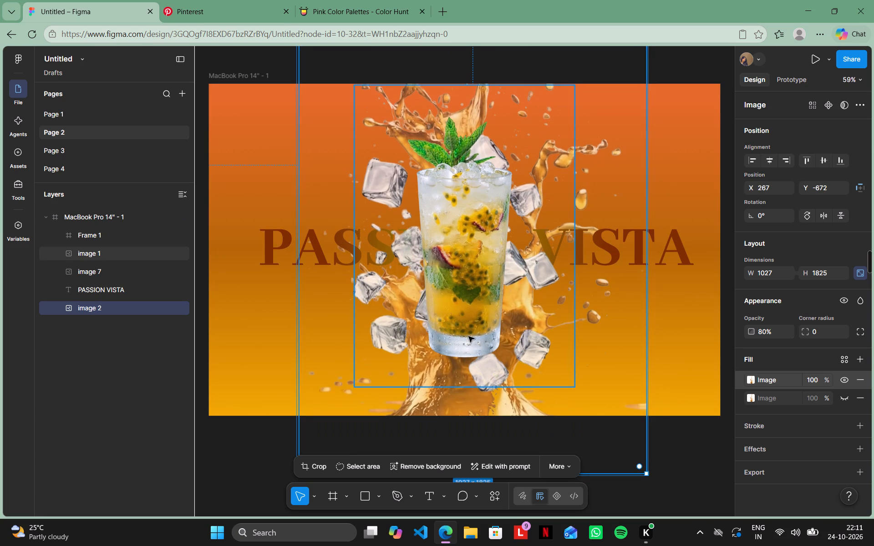
pyautogui.click(706, 458)
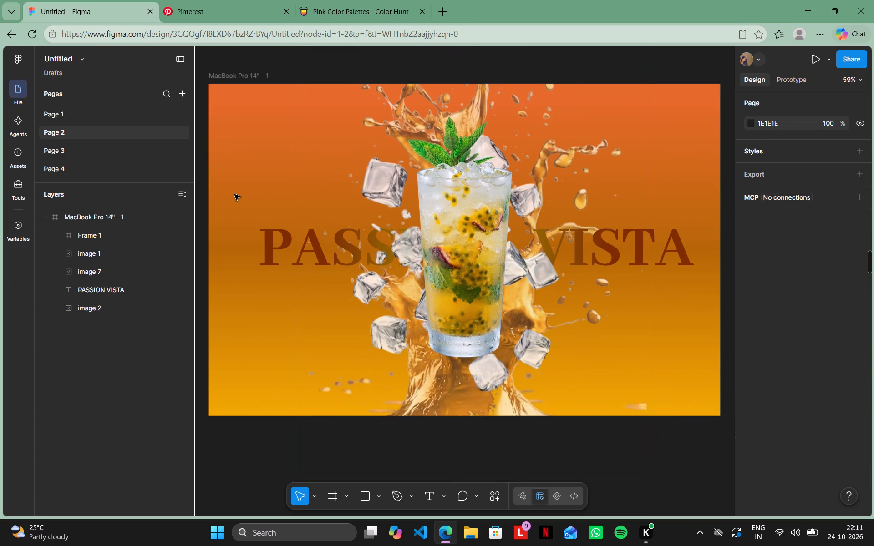
# Open the pink drink poster on Page 4.
pyautogui.click(89, 146)
pyautogui.click(94, 171)
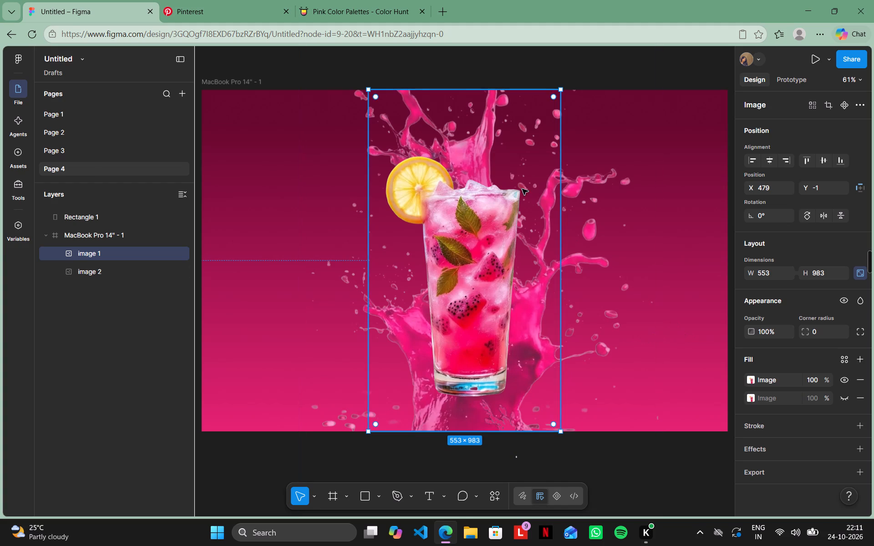
# Switch to Color Hunt, browse its pink palettes for a splash shade, and return to the Figma poster.
pyautogui.click(354, 0)
pyautogui.scroll(-2, 351, 313)
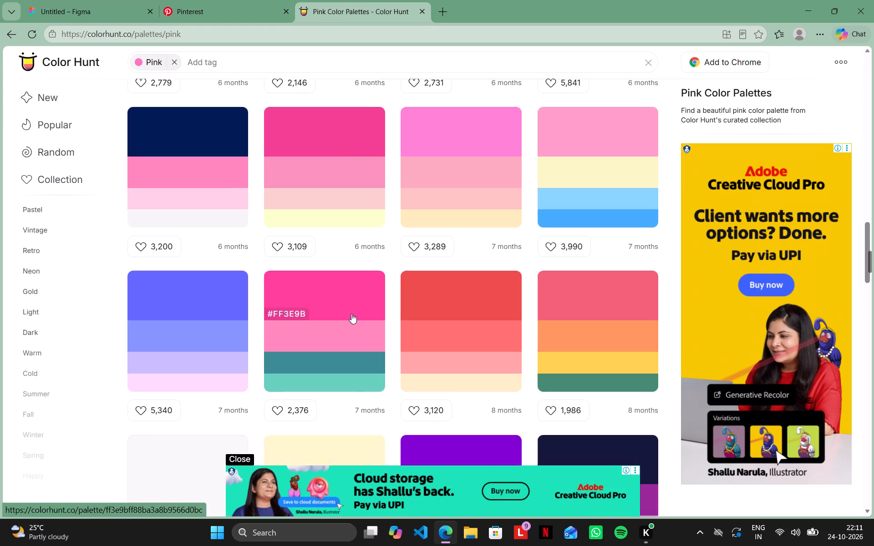
pyautogui.scroll(-7, 351, 313)
pyautogui.scroll(16, 351, 313)
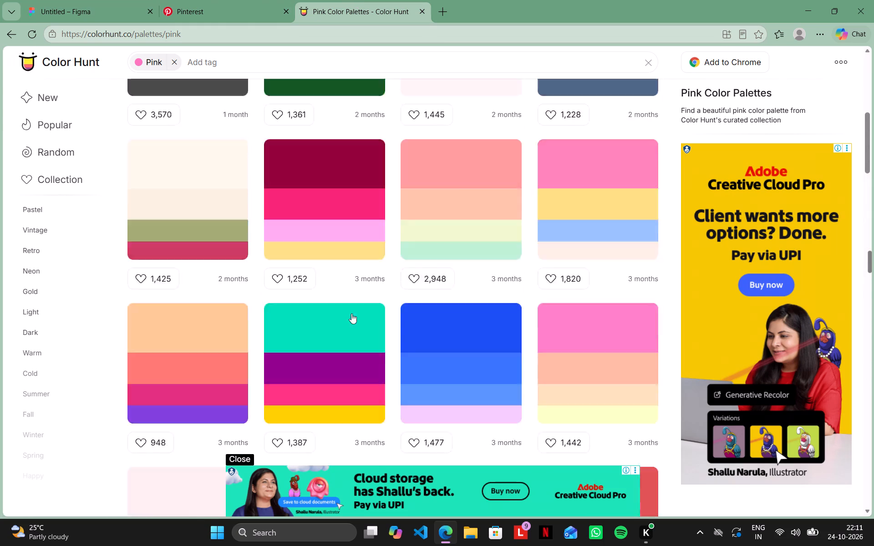
pyautogui.click(127, 0)
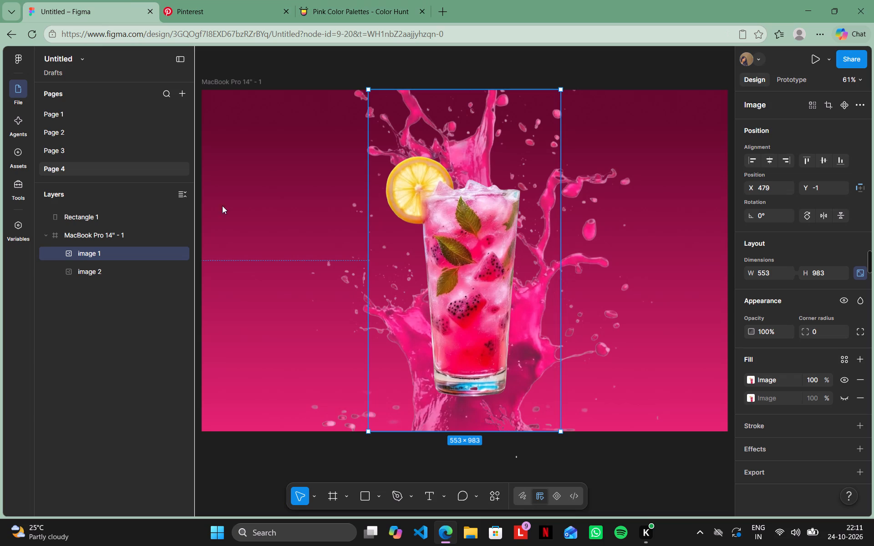
# Submit an AI image edit for the pink splash, image 2, with the prompt "change the colour of the splash to soft pink".
pyautogui.click(653, 355)
pyautogui.click(499, 466)
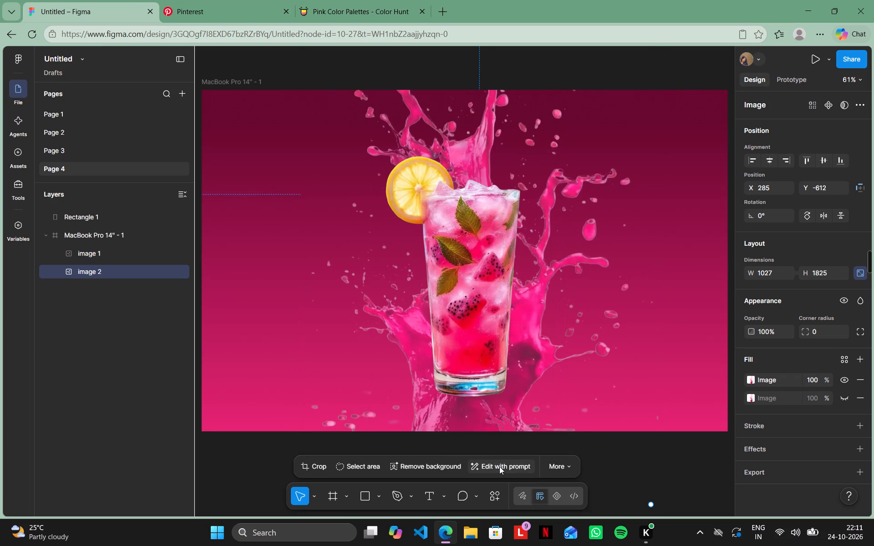
pyautogui.write('change the colour of the splas')
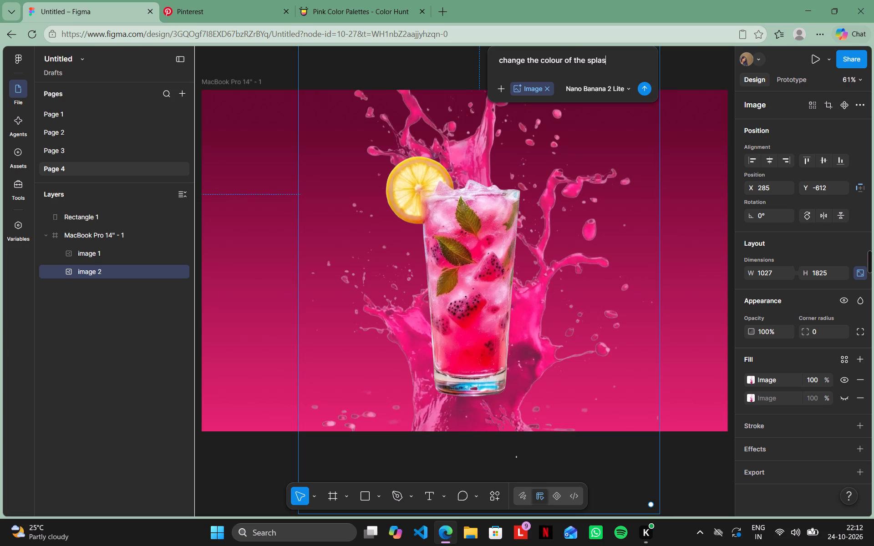
pyautogui.write('h to')
pyautogui.press('space')
pyautogui.press('b')
pyautogui.press('BackSpace')
pyautogui.write('soft pink')
pyautogui.press('Return')
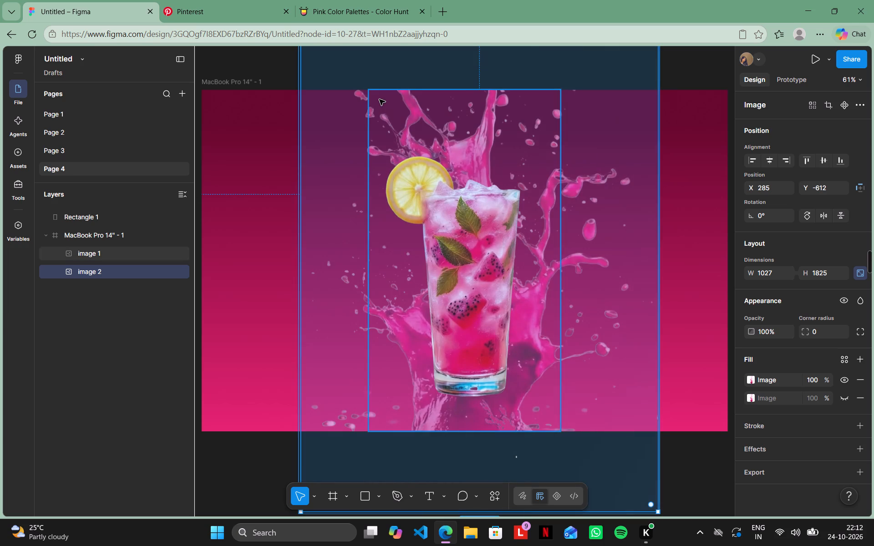
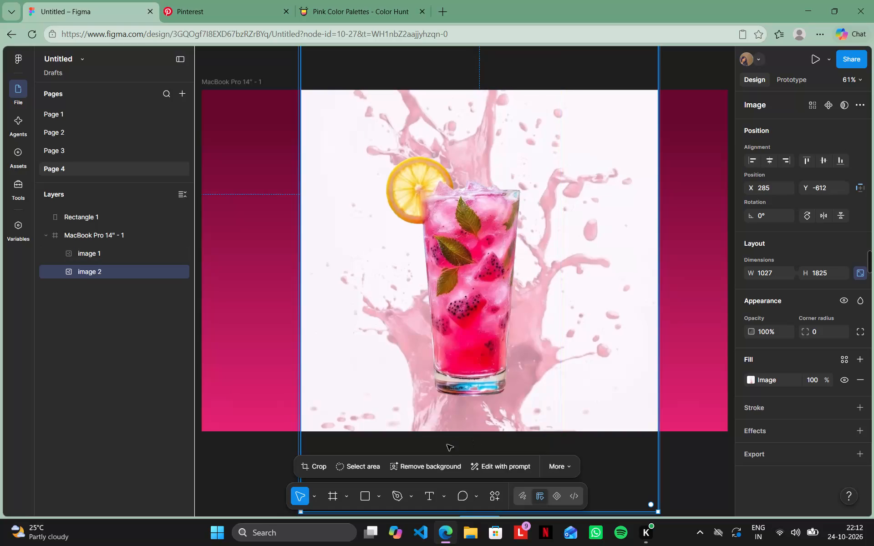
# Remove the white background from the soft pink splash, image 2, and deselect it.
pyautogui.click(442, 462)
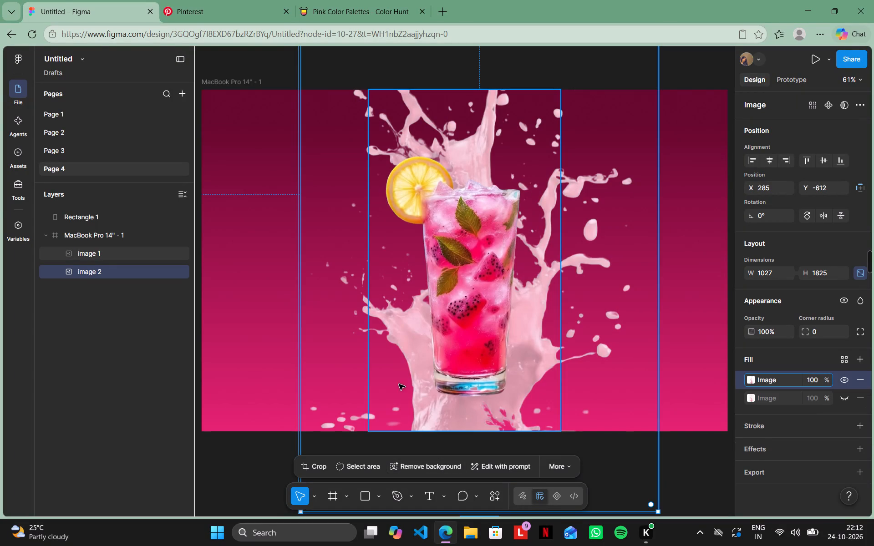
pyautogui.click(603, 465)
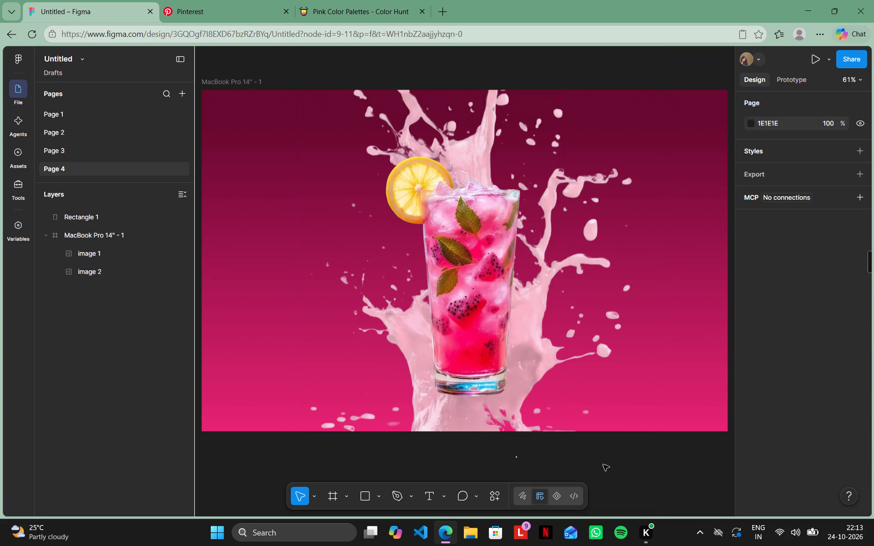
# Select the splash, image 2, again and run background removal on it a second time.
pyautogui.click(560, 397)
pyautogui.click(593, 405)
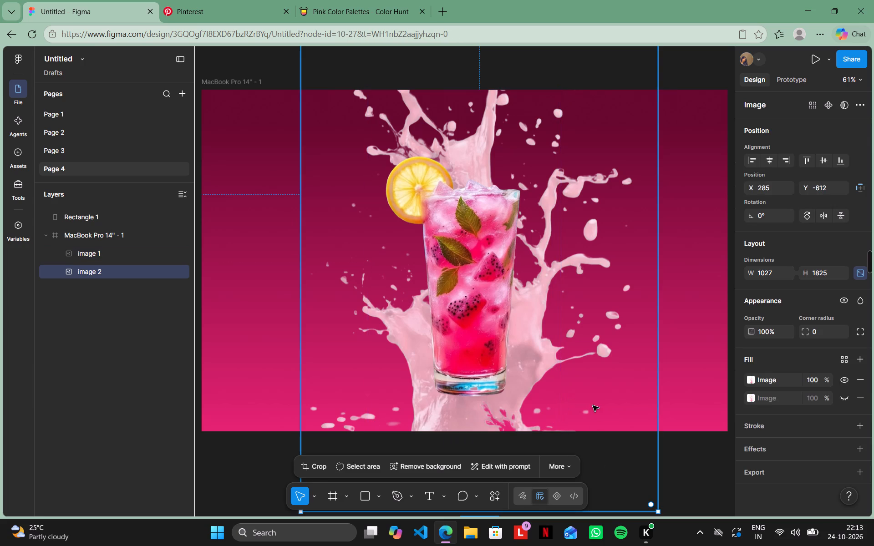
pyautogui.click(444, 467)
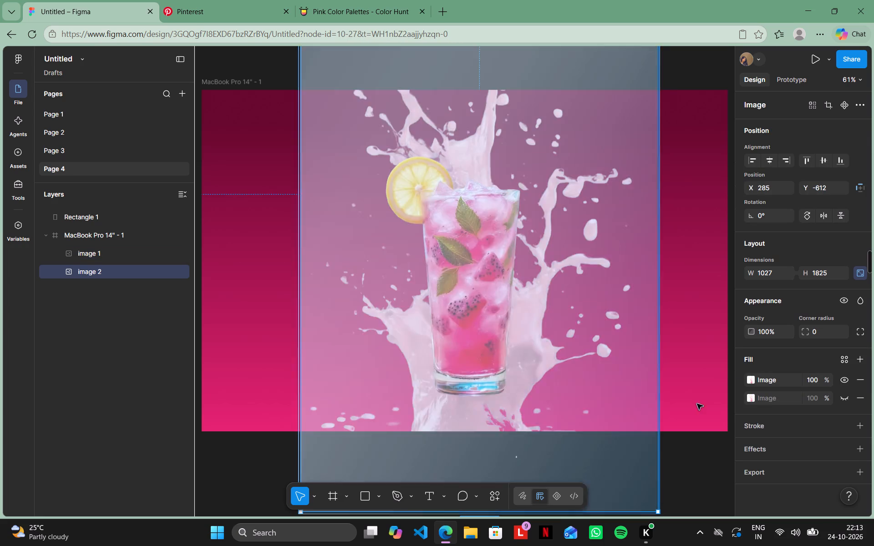
# Submit an AI image edit for the splash, image 2, with the prompt "change the colour of the splash to pink".
pyautogui.click(489, 467)
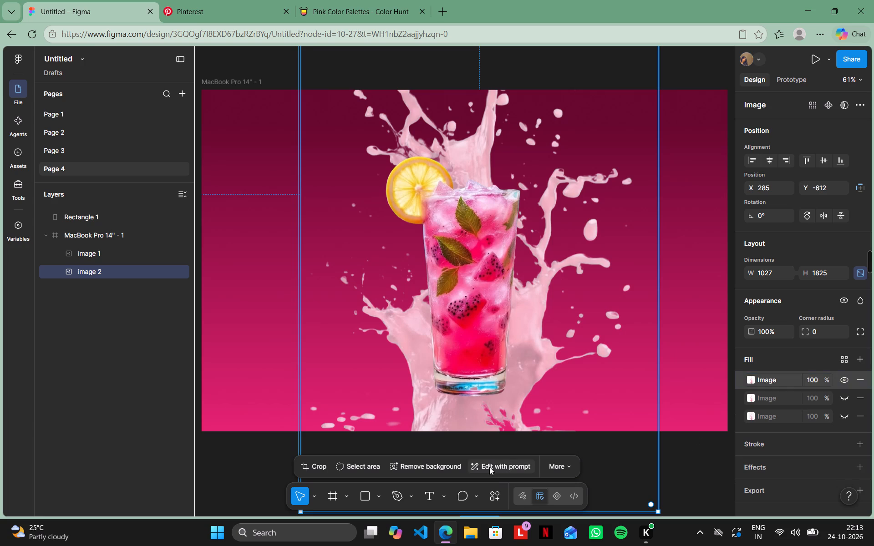
pyautogui.write('change te')
pyautogui.press('BackSpace')
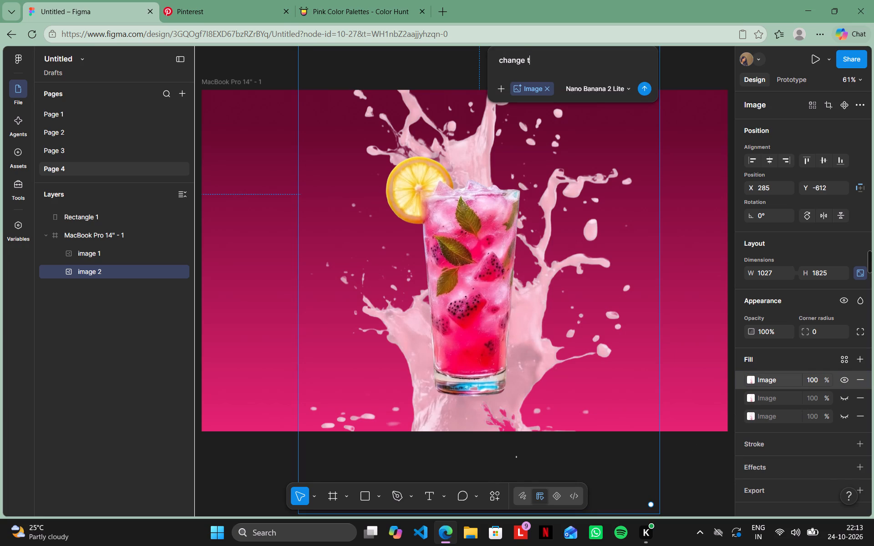
pyautogui.write('he colour of the splash to')
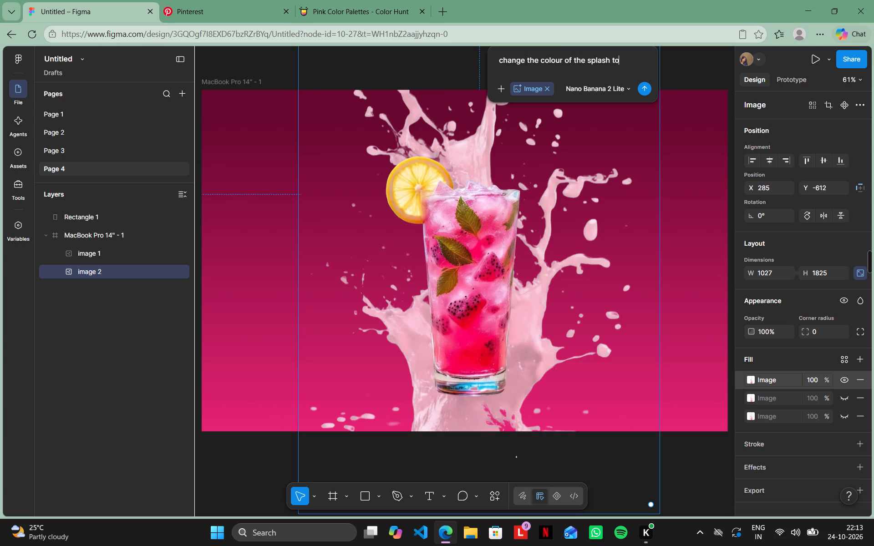
pyautogui.press('space')
pyautogui.write('pink')
pyautogui.press('Return')
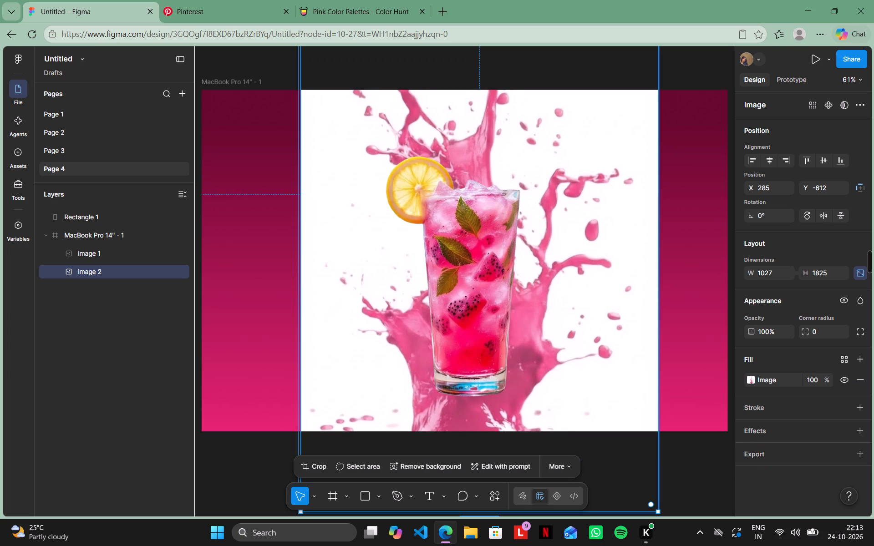
# Remove the white background from the recoloured pink splash, image 2.
pyautogui.click(438, 470)
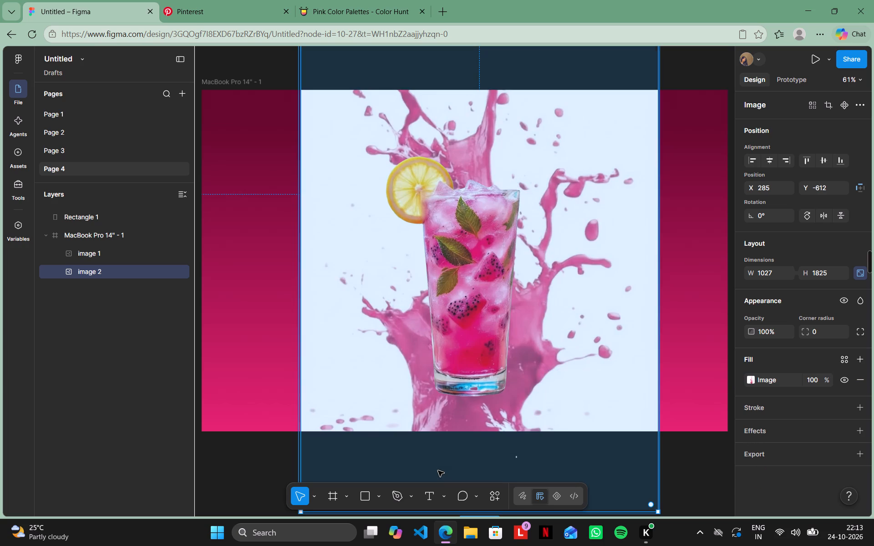
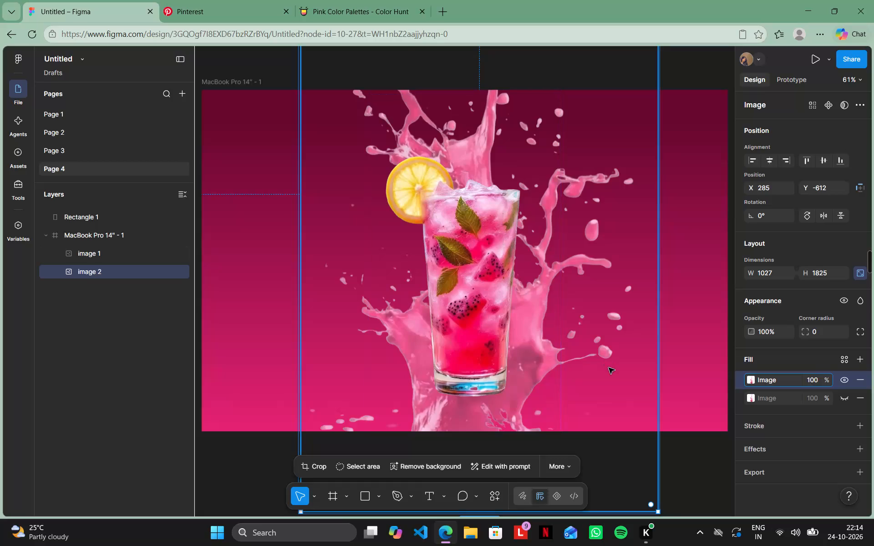
# Reposition the pink splash, image 2, behind the glass at about X 275, Y -601, and deselect it.
pyautogui.moveTo(609, 368); pyautogui.dragTo(595, 347)
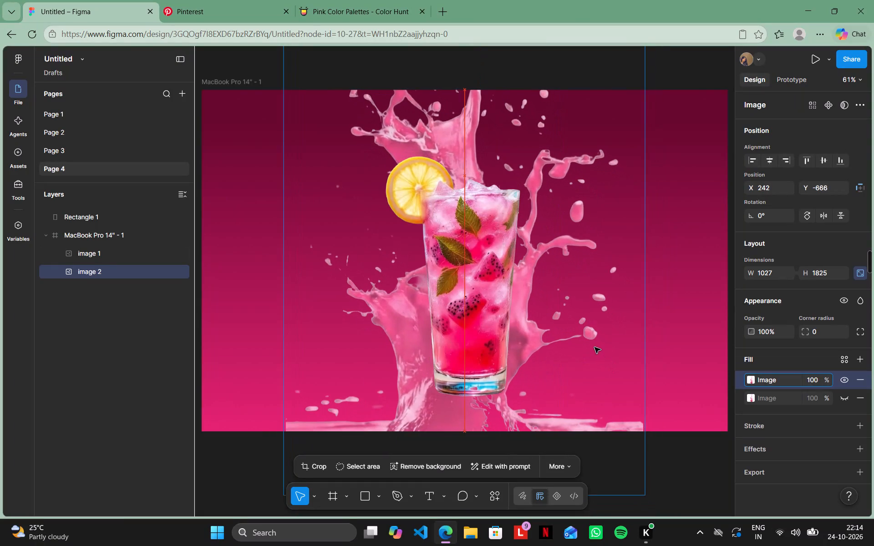
pyautogui.moveTo(595, 347); pyautogui.dragTo(594, 347)
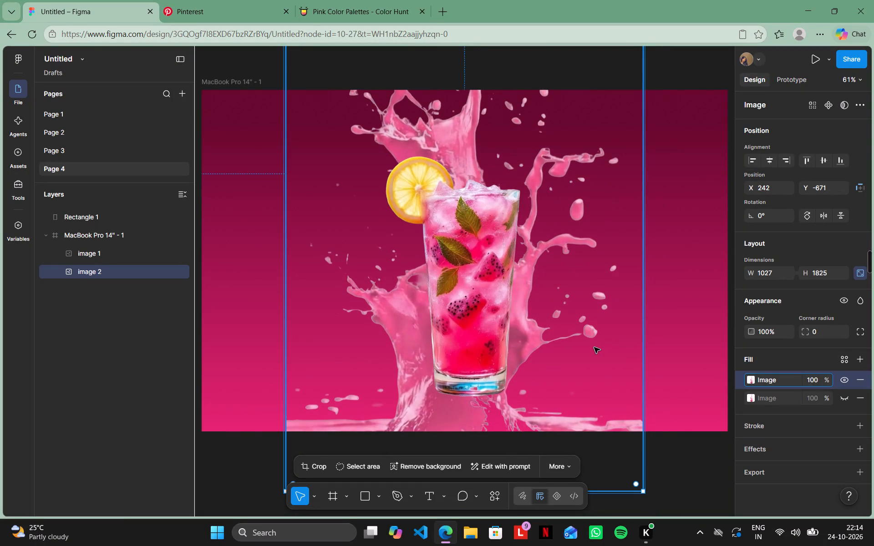
pyautogui.moveTo(594, 347); pyautogui.dragTo(605, 359)
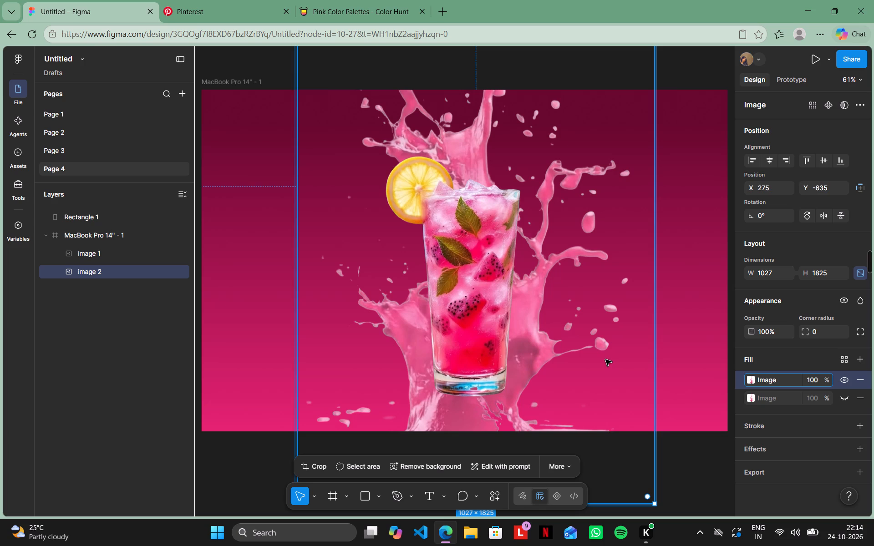
pyautogui.moveTo(586, 374); pyautogui.dragTo(586, 386)
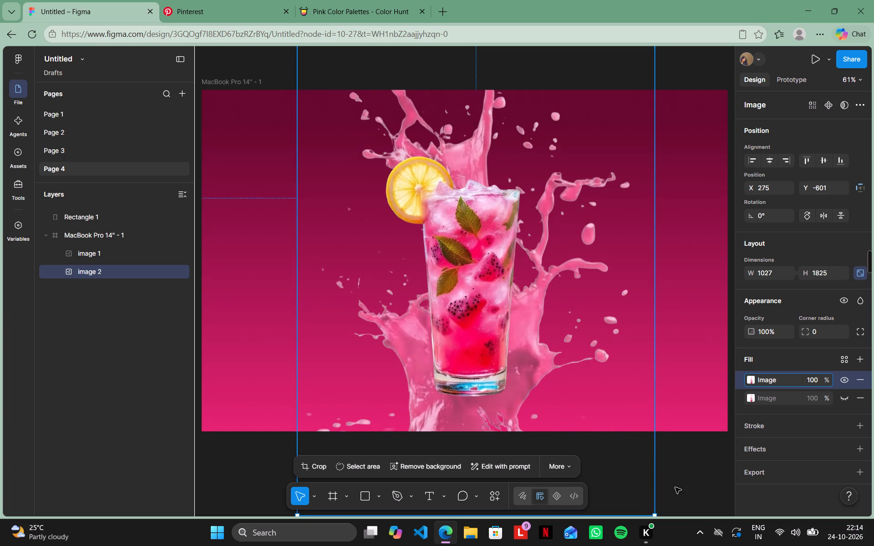
pyautogui.click(675, 487)
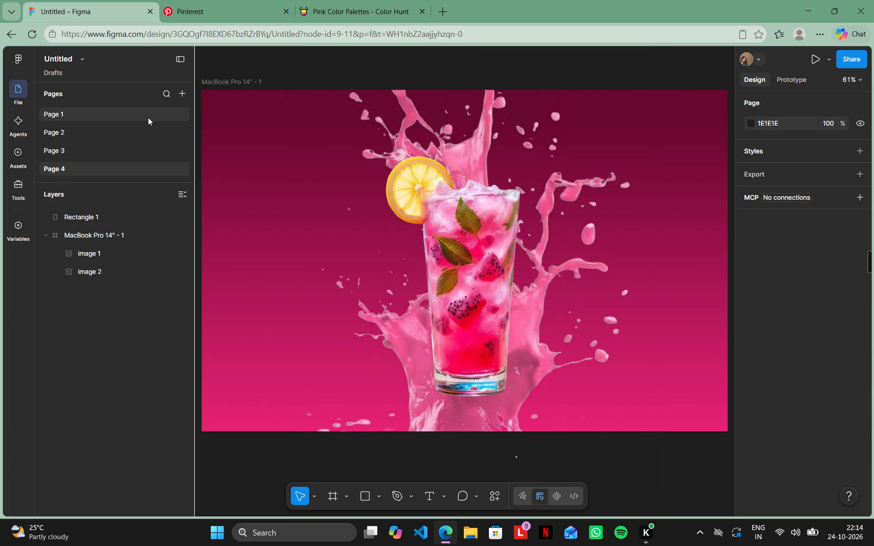
# Copy the ice-cube image, image 3, from the BERRY BLAST poster on Page 1 and paste it onto Page 4.
pyautogui.click(101, 153)
pyautogui.click(102, 175)
pyautogui.click(76, 129)
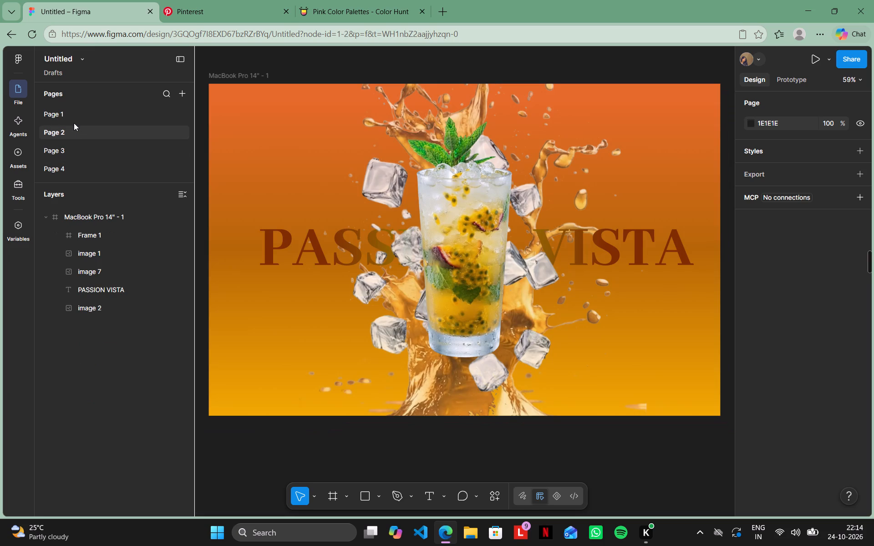
pyautogui.click(74, 122)
pyautogui.click(67, 152)
pyautogui.click(61, 106)
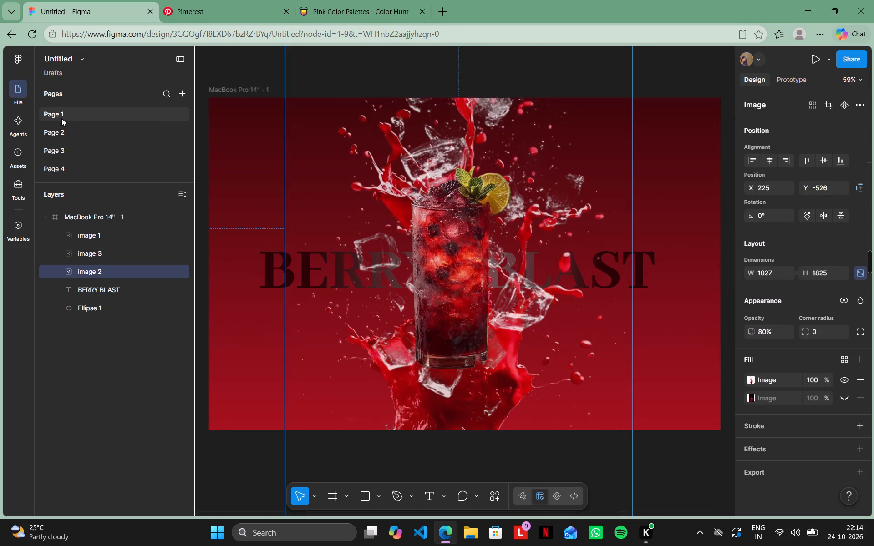
pyautogui.click(428, 371)
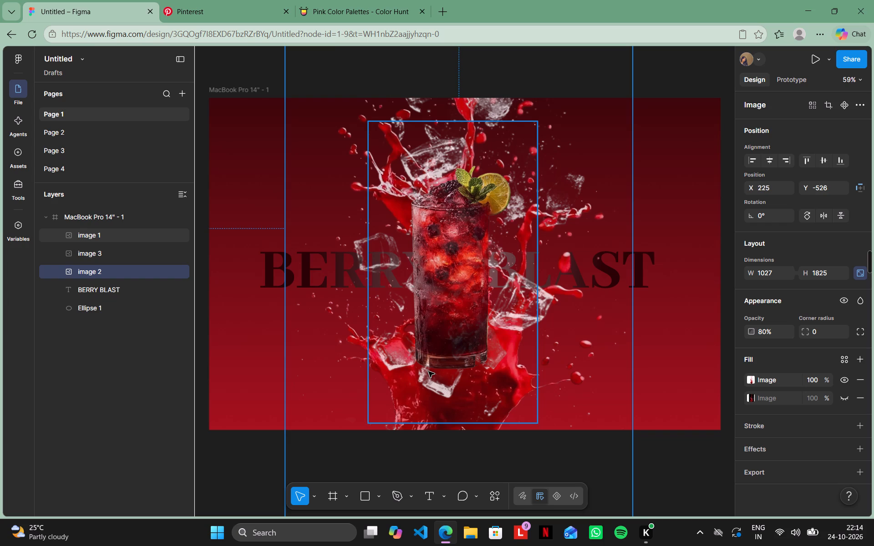
pyautogui.click(578, 336)
pyautogui.hotkey('ctrl', 'c')
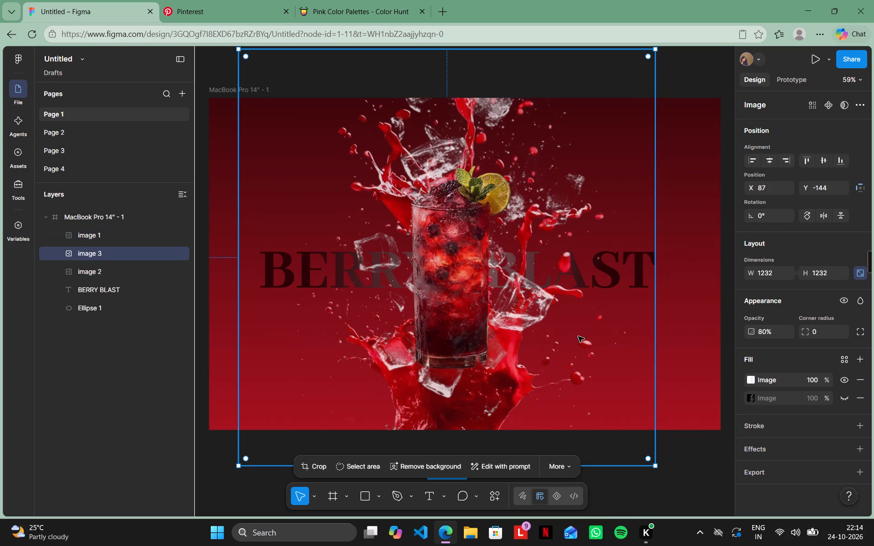
pyautogui.click(131, 165)
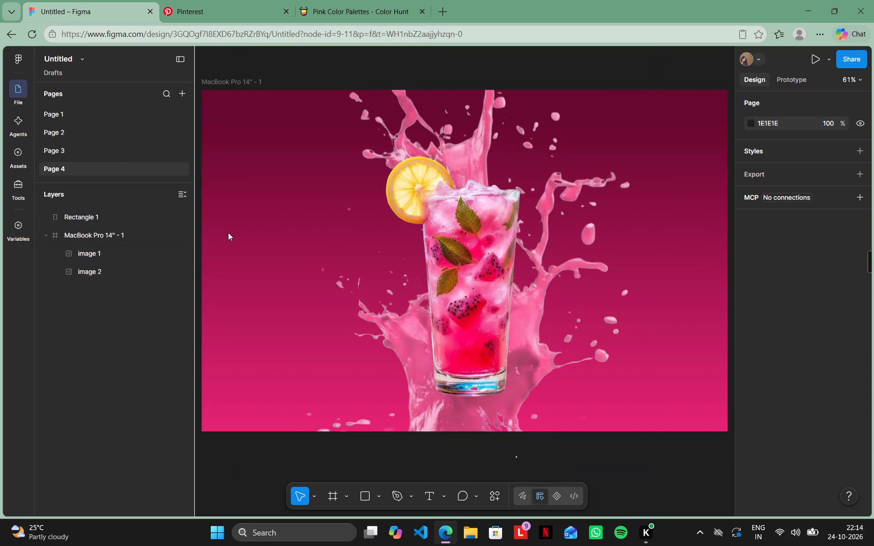
pyautogui.moveTo(426, 507); pyautogui.dragTo(426, 500)
pyautogui.click(426, 500)
pyautogui.click(264, 323)
pyautogui.hotkey('ctrl', 'v')
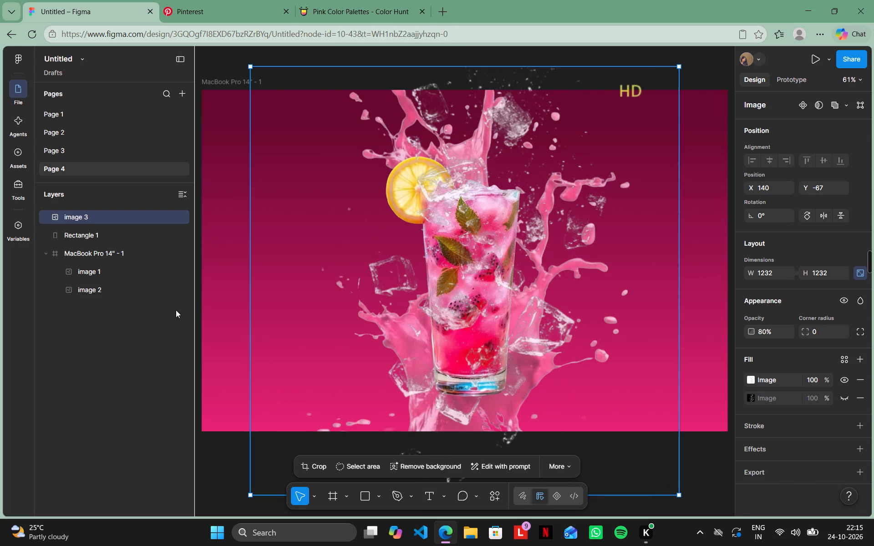
# Place image 3 inside the MacBook Pro frame between image 1 and image 2 in the layer order, at Y -57.
pyautogui.moveTo(119, 217); pyautogui.dragTo(117, 286)
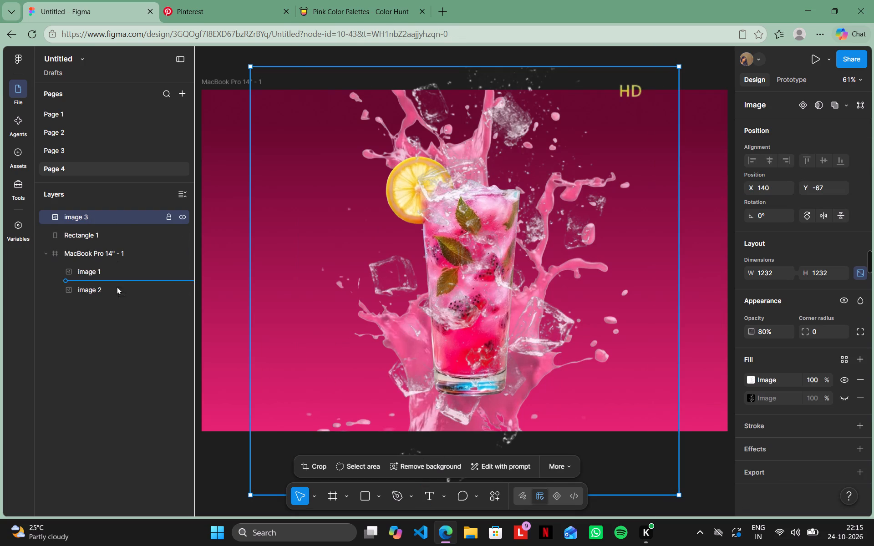
pyautogui.moveTo(117, 286); pyautogui.dragTo(117, 293)
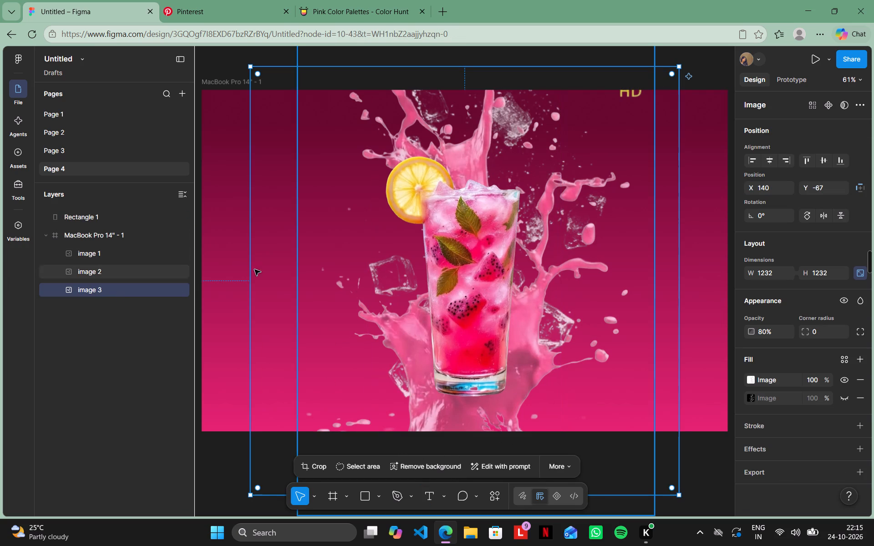
pyautogui.moveTo(135, 288); pyautogui.dragTo(127, 266)
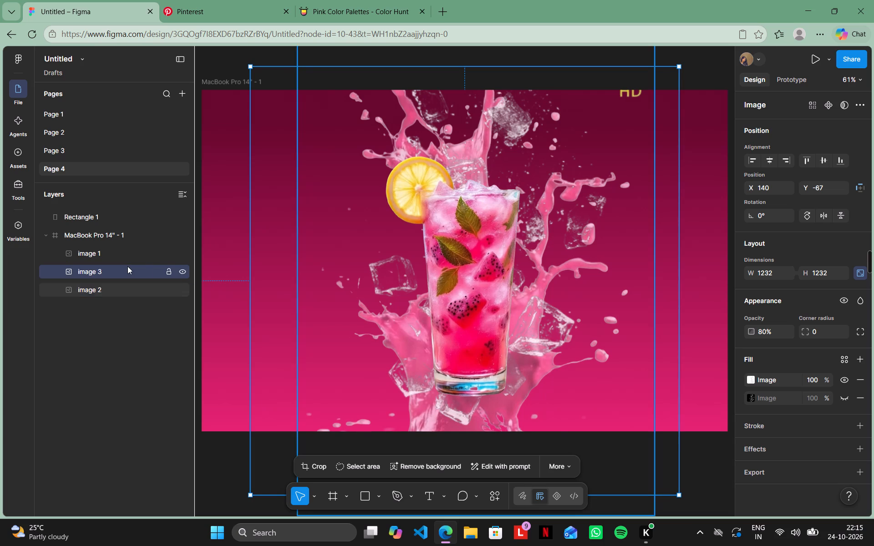
pyautogui.click(555, 341)
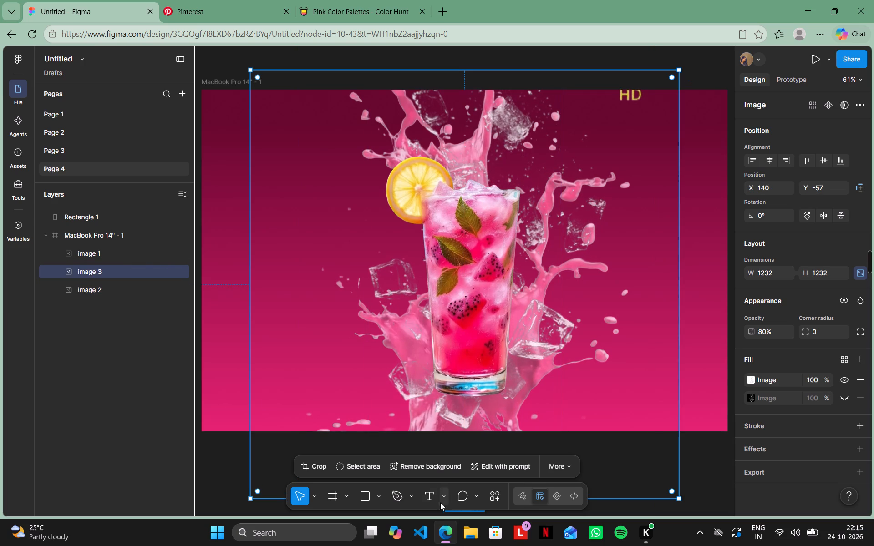
# Outline the area around the HD watermark on the ice-cube image, image 3, and erase it.
pyautogui.click(367, 463)
pyautogui.click(601, 149)
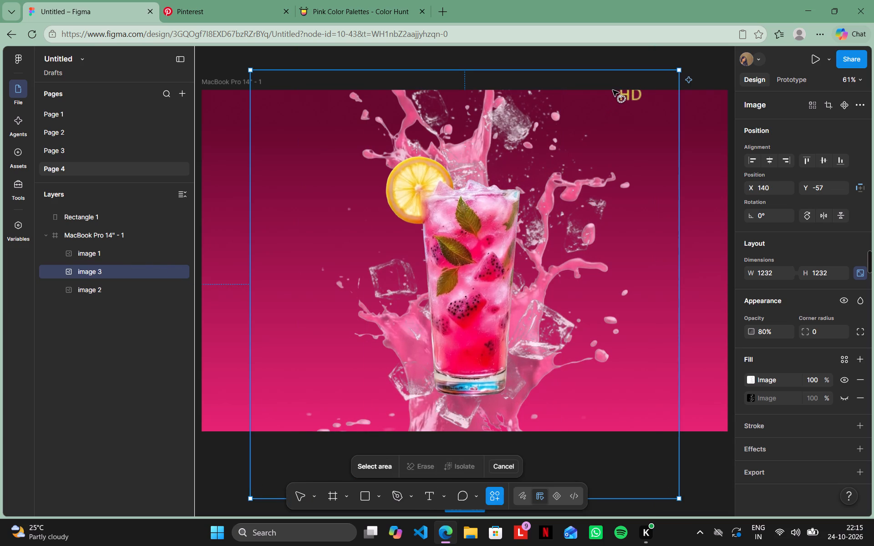
pyautogui.moveTo(613, 90); pyautogui.dragTo(614, 73)
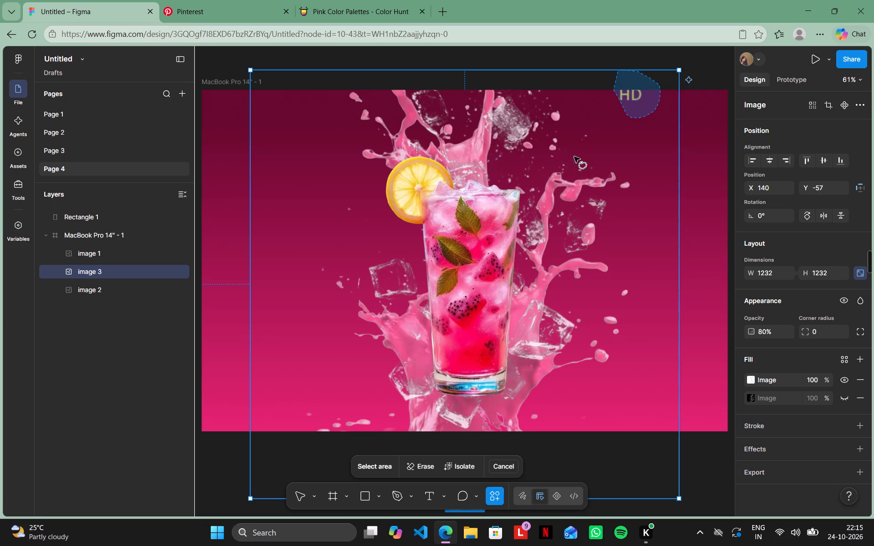
pyautogui.click(430, 462)
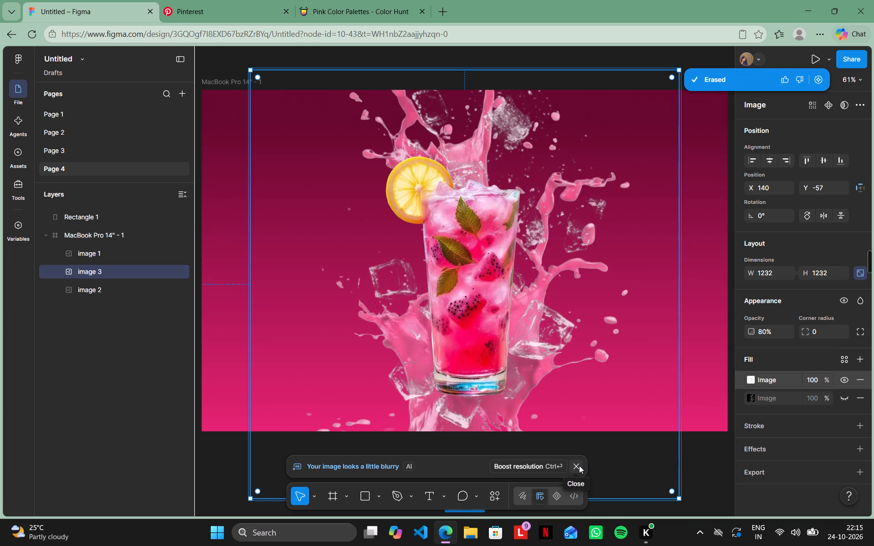
# Boost the resolution of the ice-cube image, image 3, and deselect it.
pyautogui.click(549, 466)
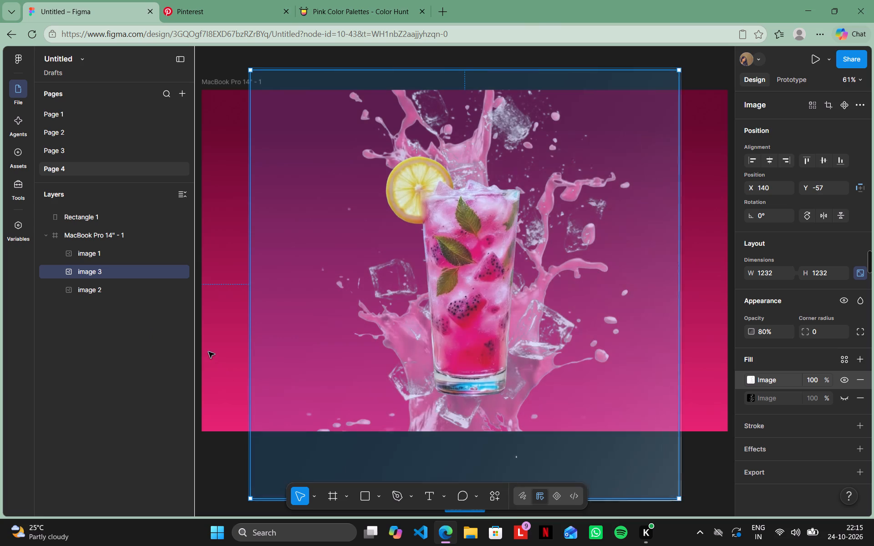
pyautogui.click(209, 365)
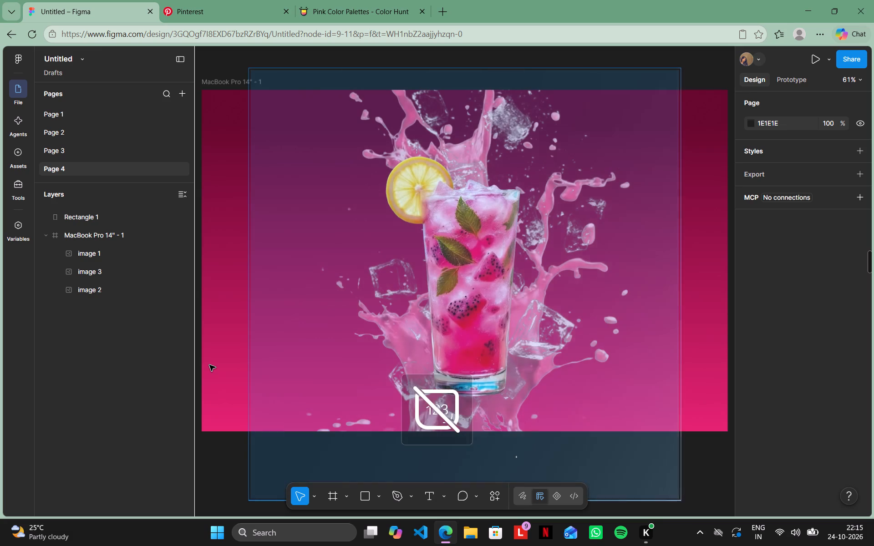
pyautogui.click(224, 0)
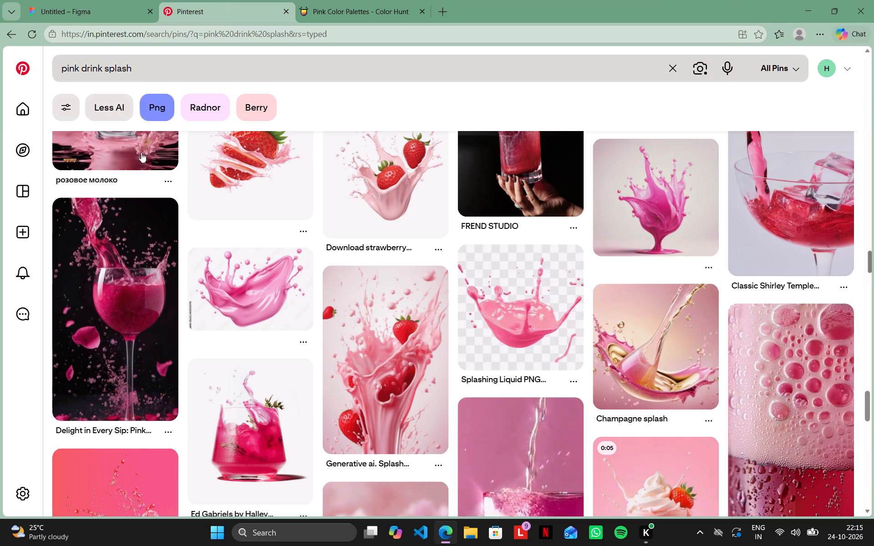
pyautogui.scroll(1, 83, 319)
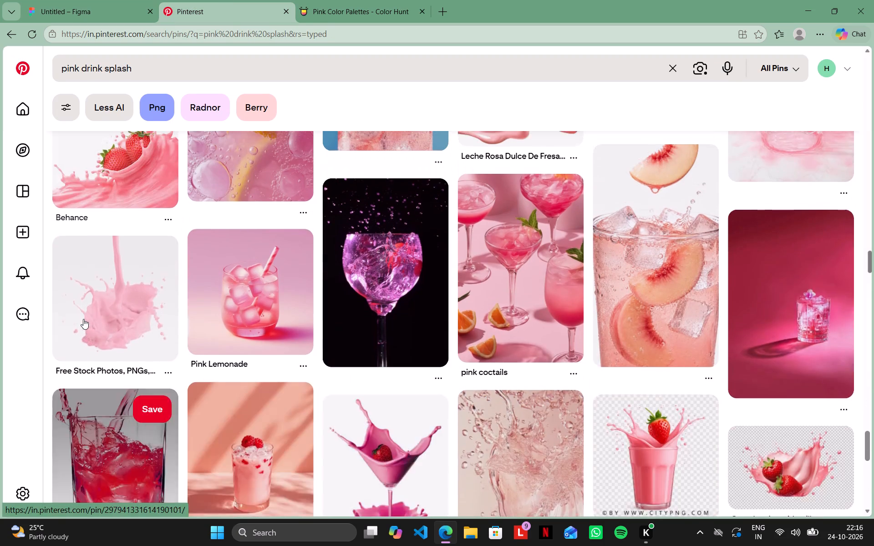
pyautogui.scroll(1, 83, 319)
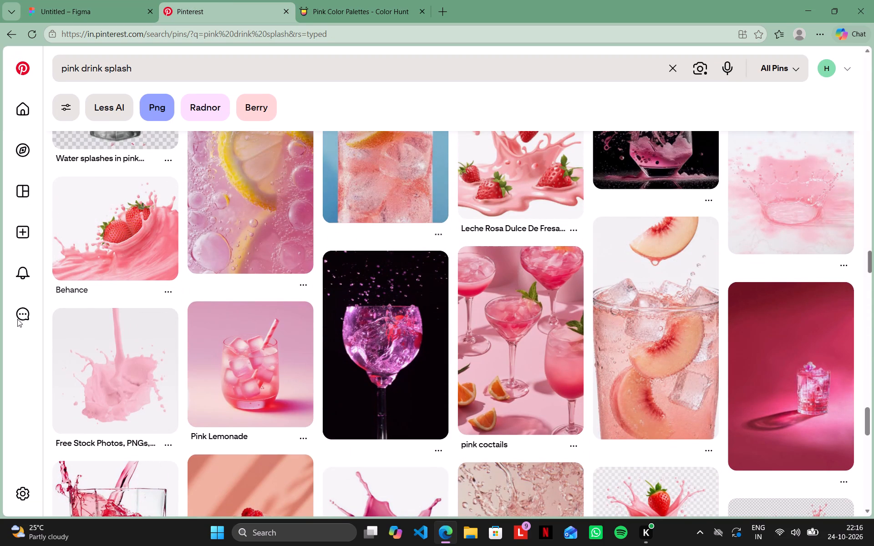
pyautogui.tripleClick(20, 104)
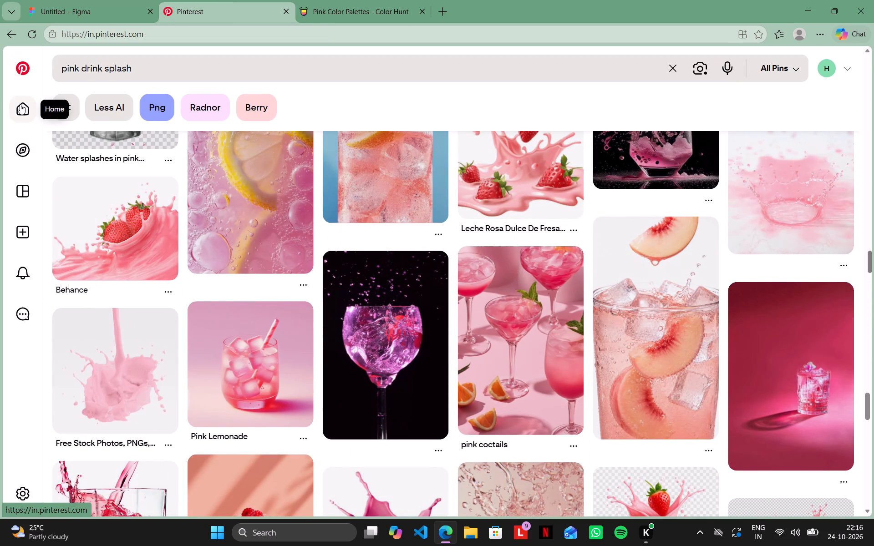
pyautogui.tripleClick(20, 104)
pyautogui.tripleClick(20, 104)
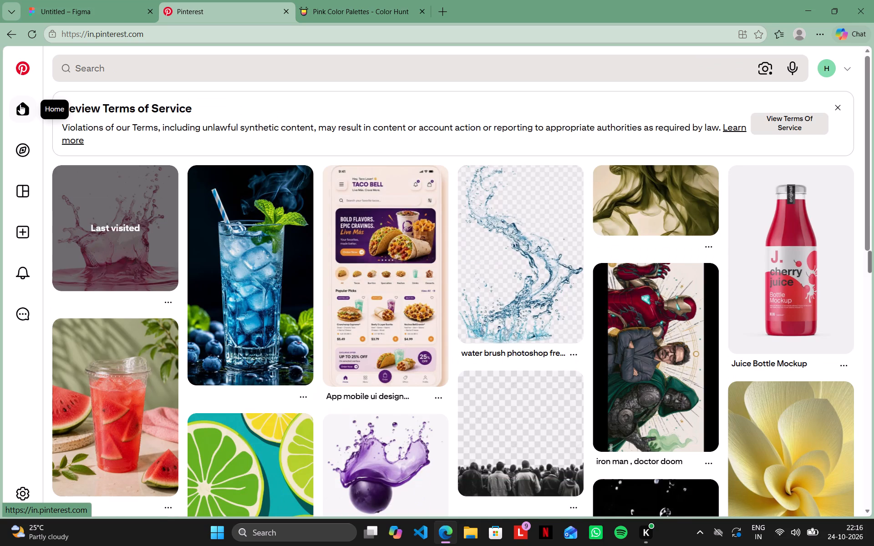
pyautogui.scroll(-2, 273, 298)
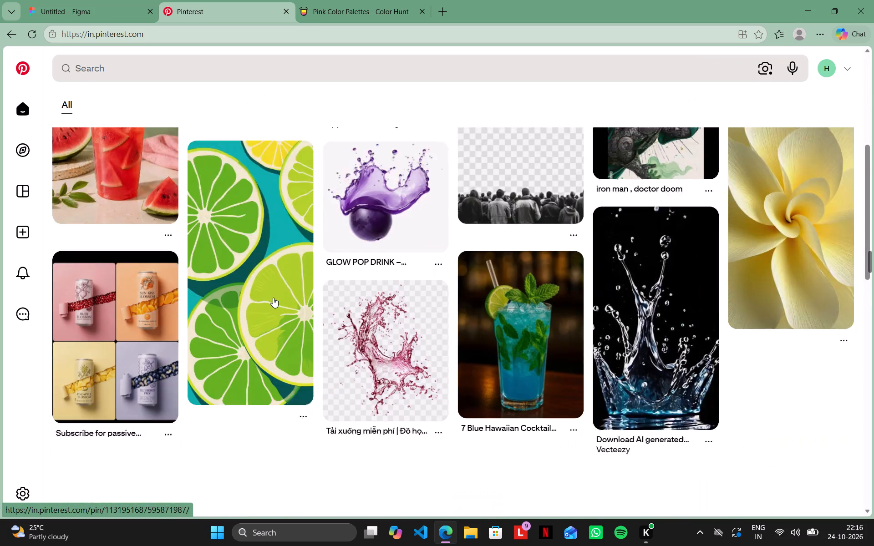
pyautogui.scroll(-5, 273, 298)
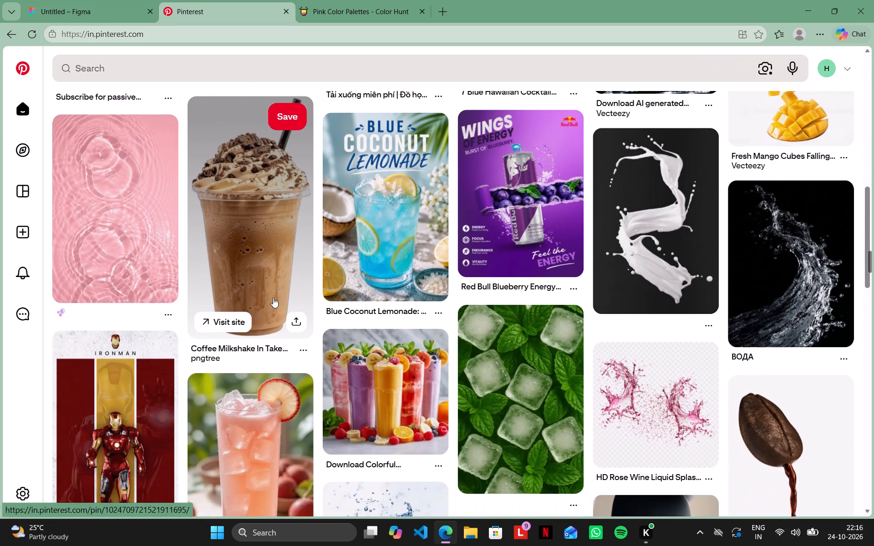
pyautogui.scroll(-1, 273, 298)
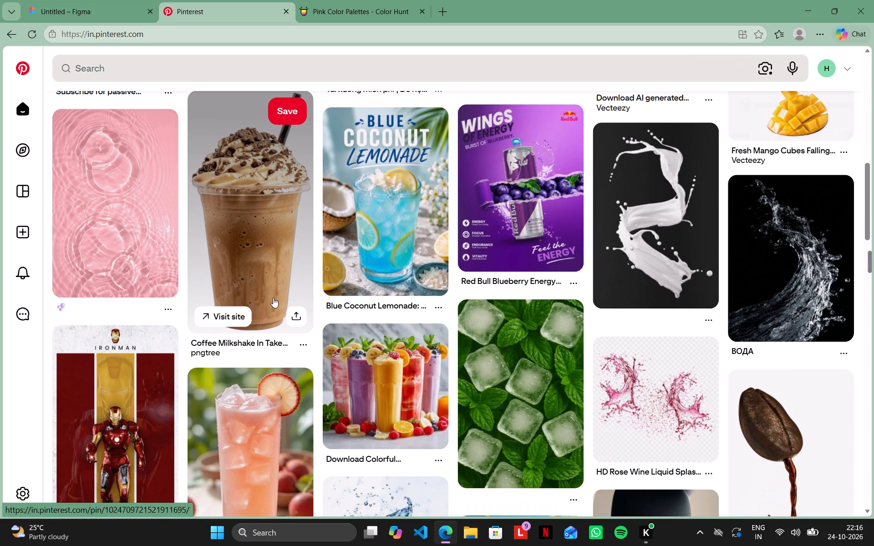
pyautogui.scroll(-2, 273, 298)
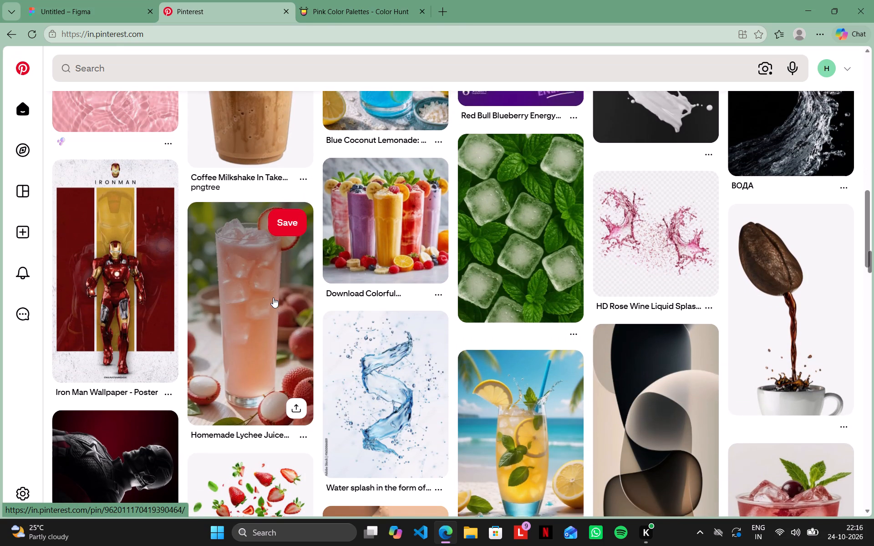
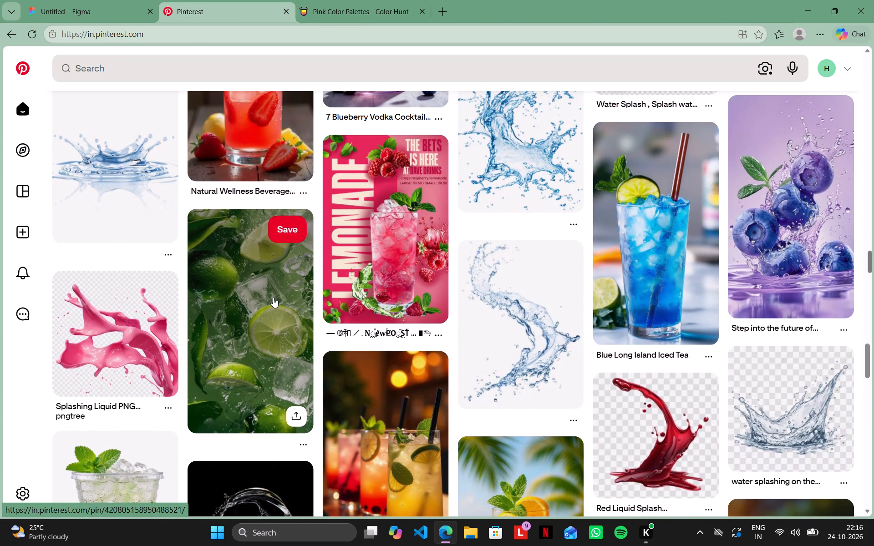
pyautogui.scroll(-3, 273, 298)
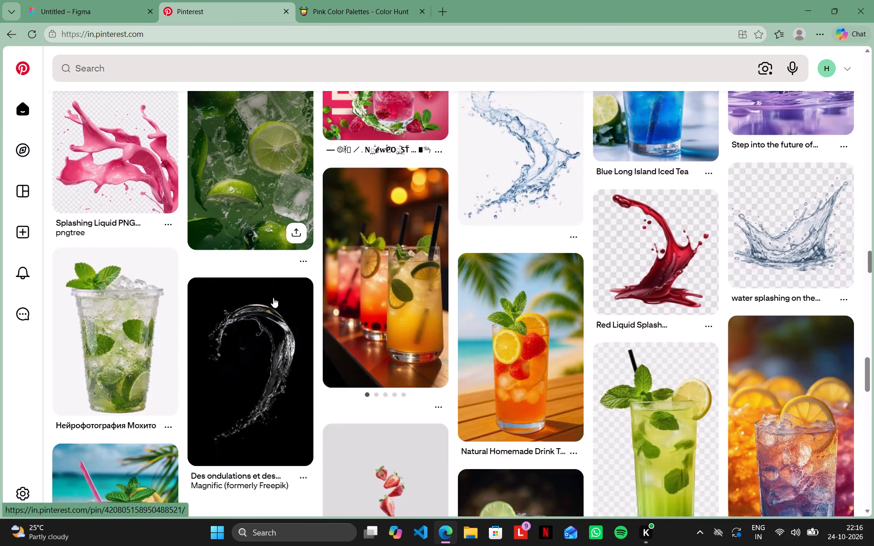
pyautogui.scroll(-5, 273, 298)
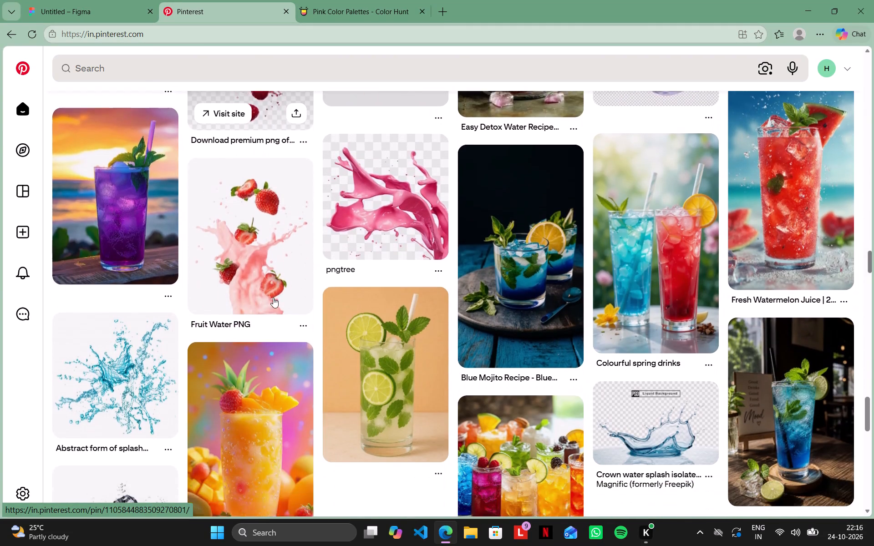
pyautogui.scroll(-4, 273, 298)
# Switch back to Figma, select the pink splash image, image 2, on Page 4 and reload the design file.
pyautogui.click(95, 2)
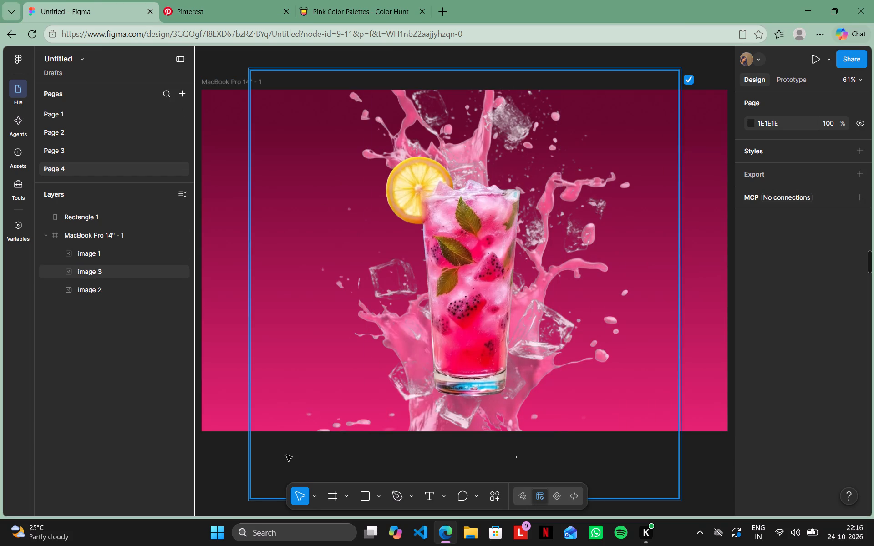
pyautogui.click(401, 399)
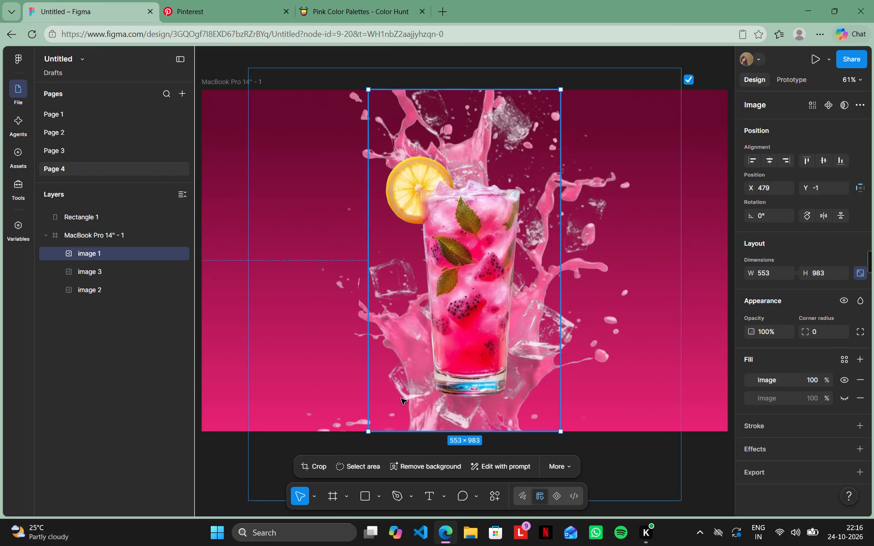
pyautogui.click(621, 359)
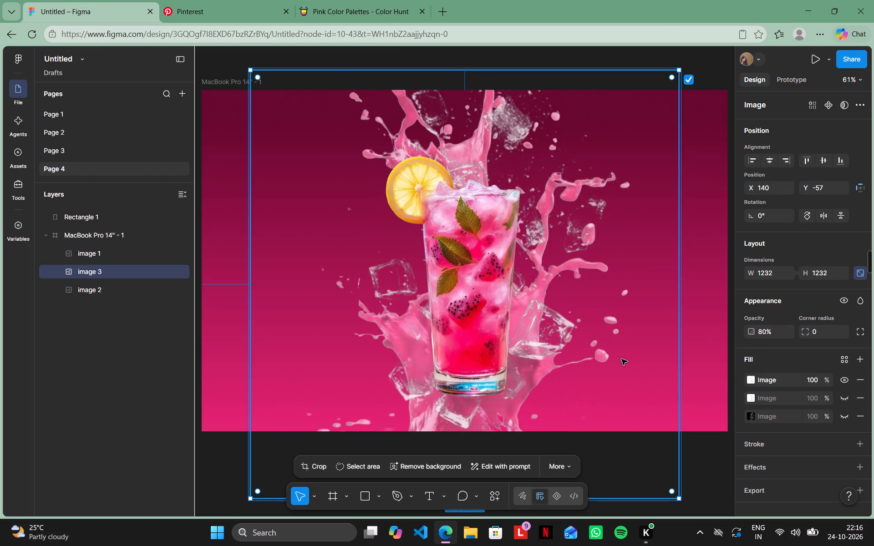
pyautogui.click(55, 296)
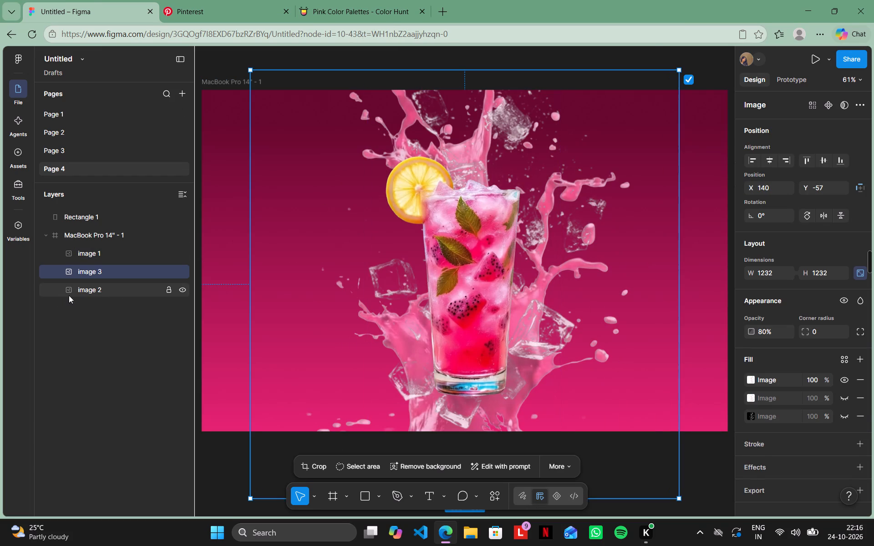
pyautogui.click(79, 296)
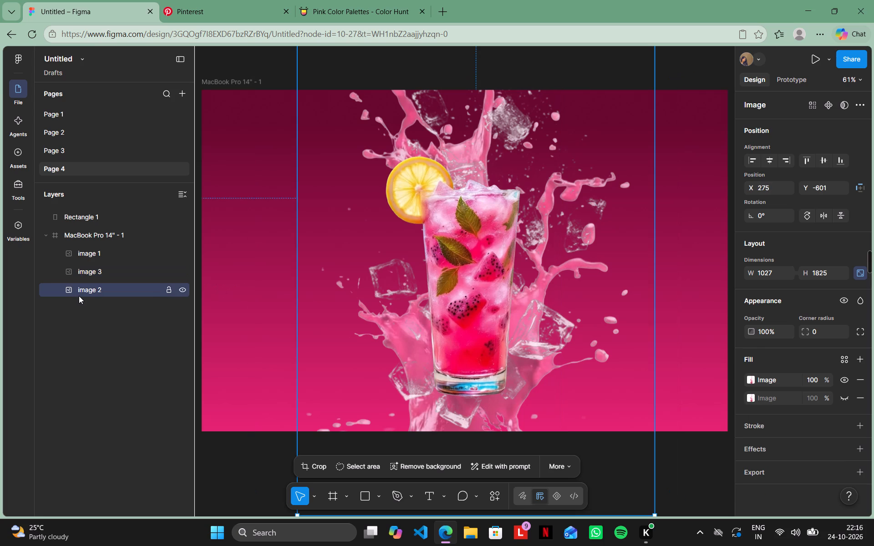
pyautogui.hotkey('ctrl', 'r')
pyautogui.hotkey('ctrl', 'r')
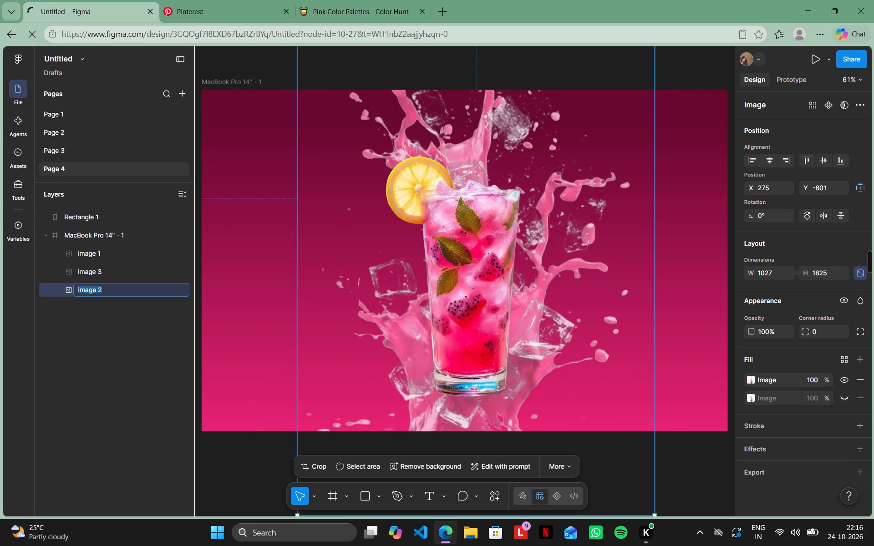
pyautogui.click(155, 289)
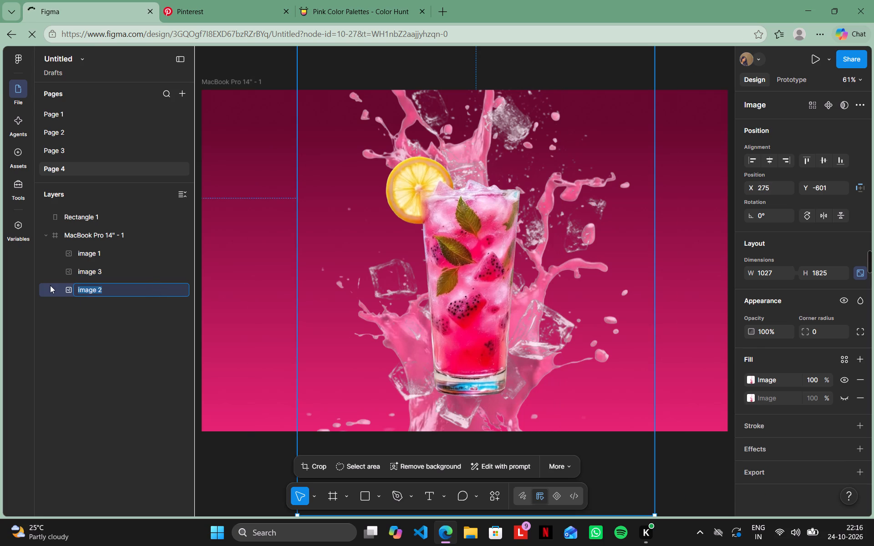
pyautogui.click(50, 285)
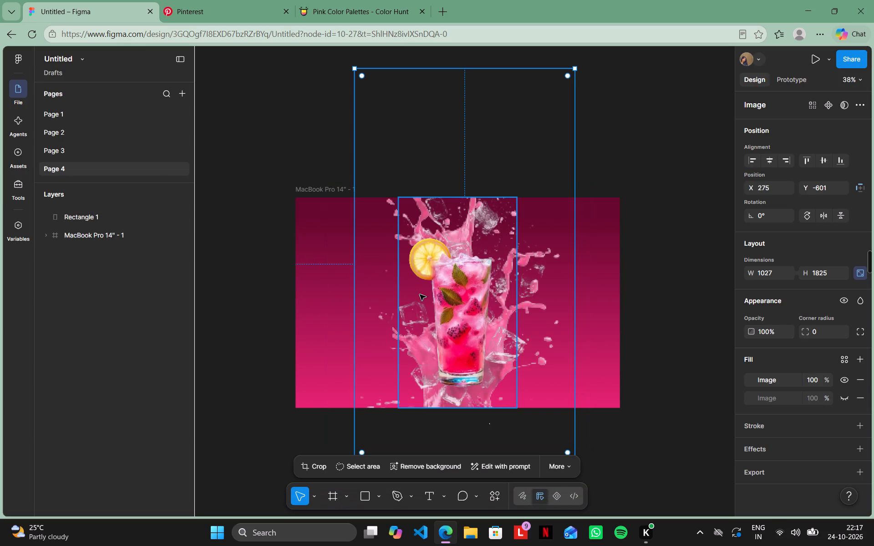
# Boost the resolution of the pink splash image, image 2, inside the MacBook Pro frame.
pyautogui.scroll(-1, 420, 294)
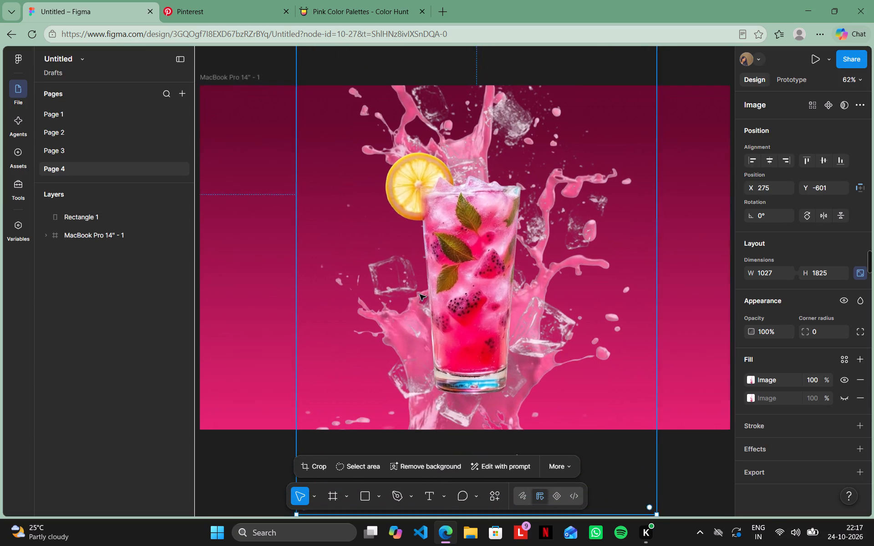
pyautogui.scroll(-1, 420, 294)
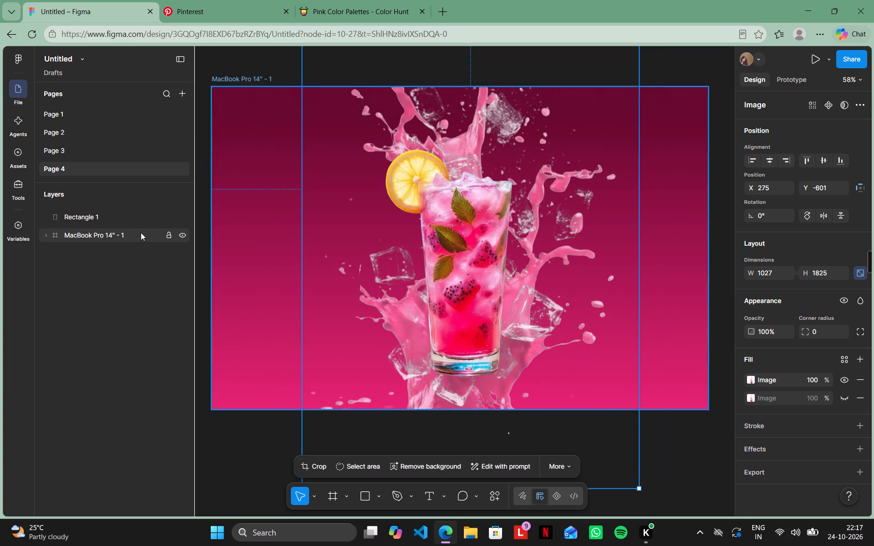
pyautogui.click(46, 236)
pyautogui.click(77, 222)
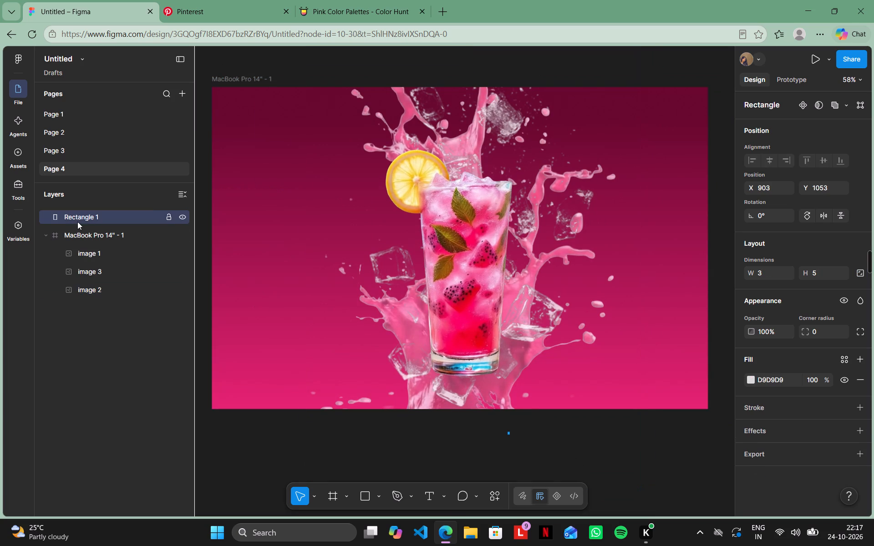
pyautogui.click(92, 286)
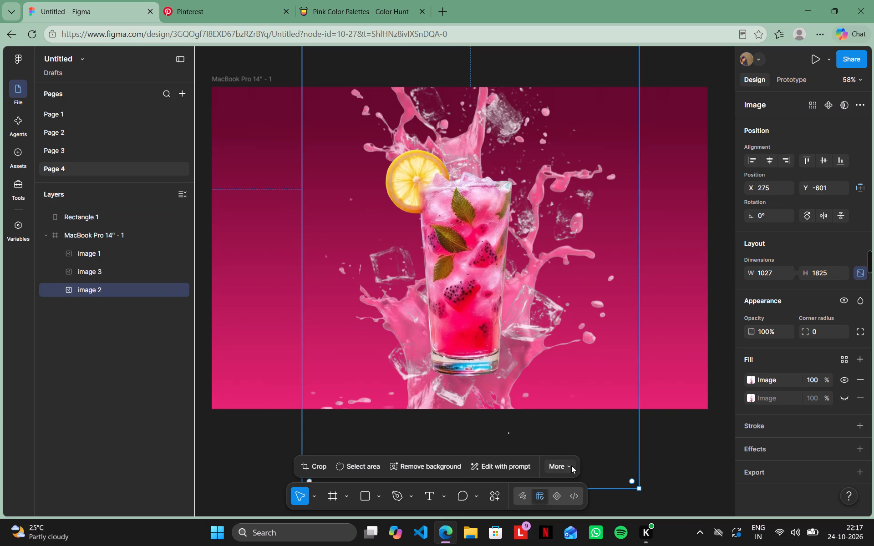
pyautogui.click(571, 465)
pyautogui.click(562, 409)
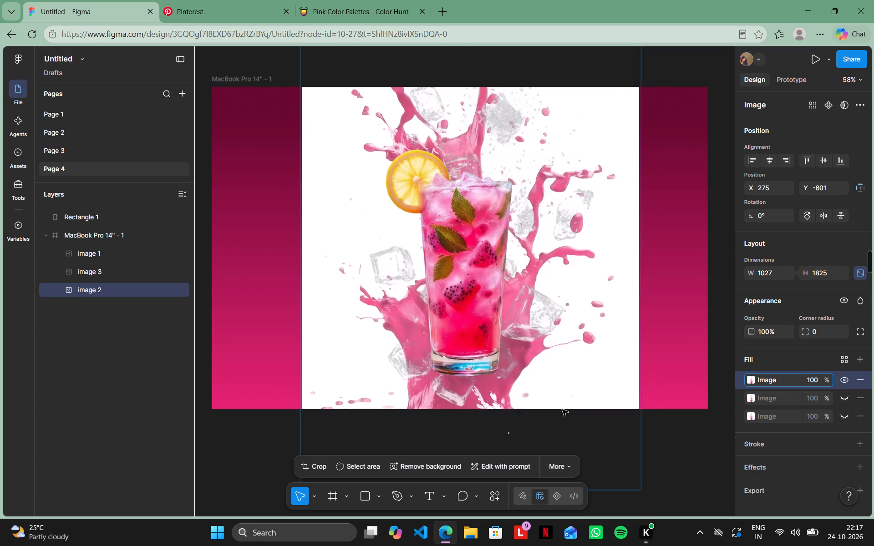
# Remove the white background from the pink splash image, image 2.
pyautogui.click(455, 466)
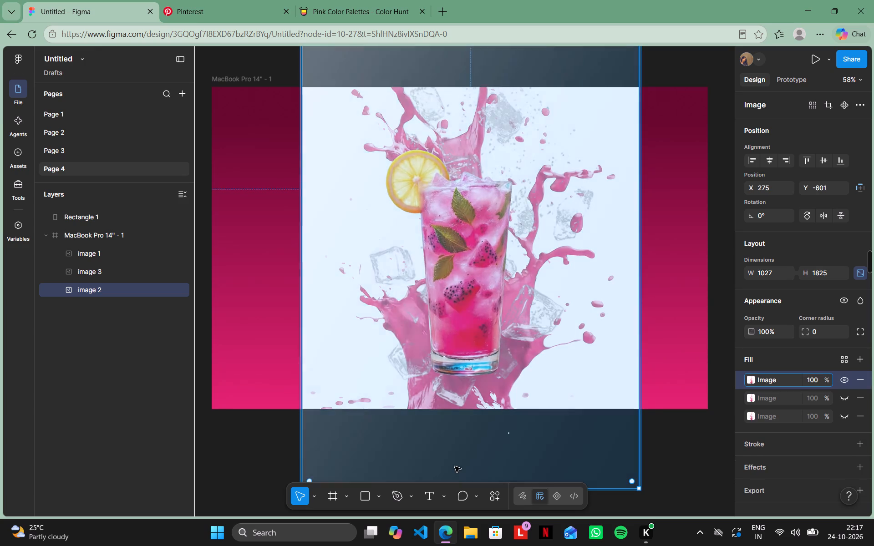
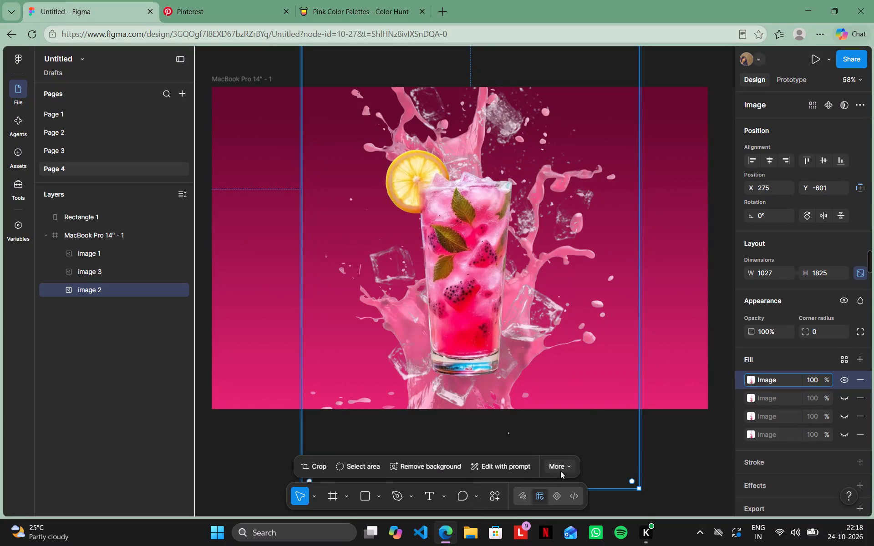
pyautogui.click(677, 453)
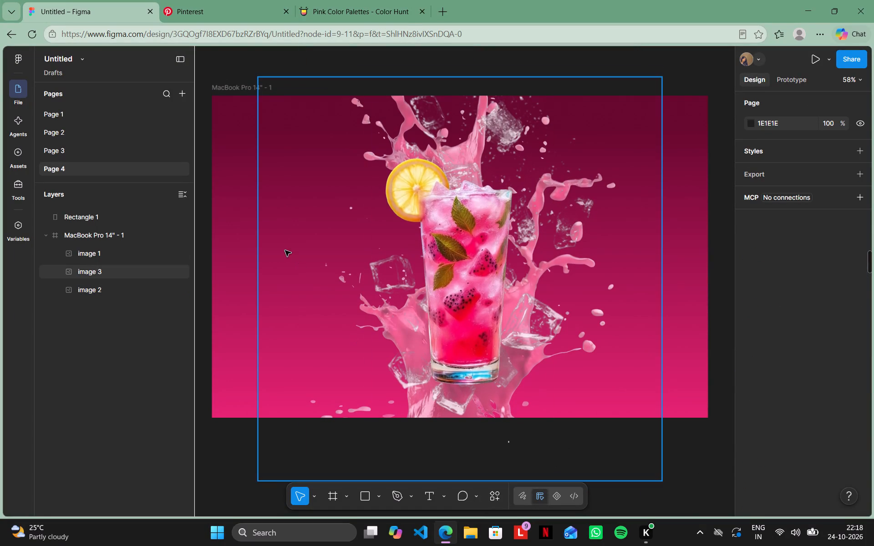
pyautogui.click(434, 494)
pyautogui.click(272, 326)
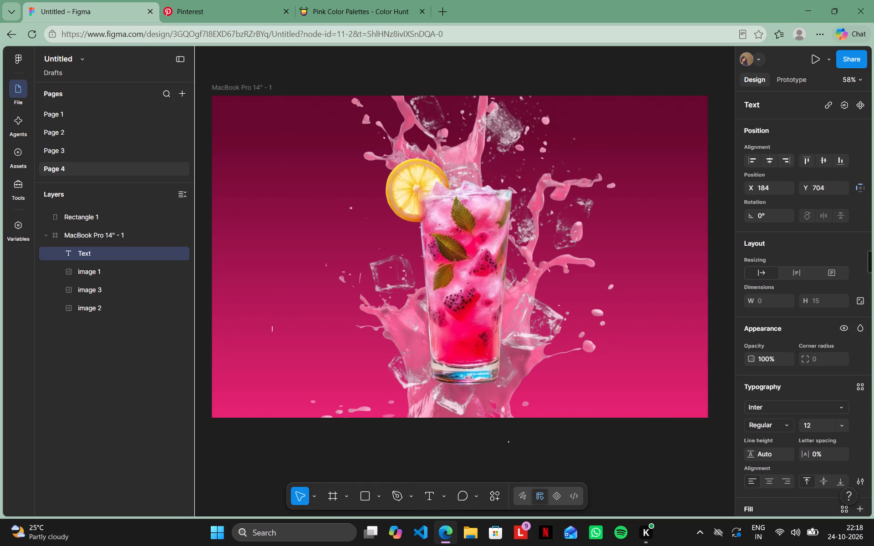
# Pick up the BERRY BLAST title's style from Page 1 and add the title DRAGON-ADE on Page 4 in Abhaya Libre ExtraBold, size 180.
pyautogui.click(57, 117)
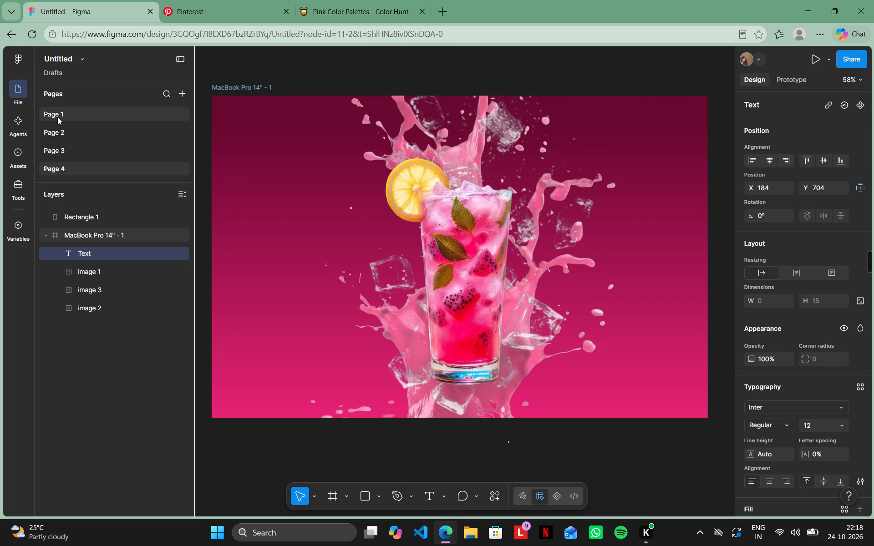
pyautogui.click(45, 217)
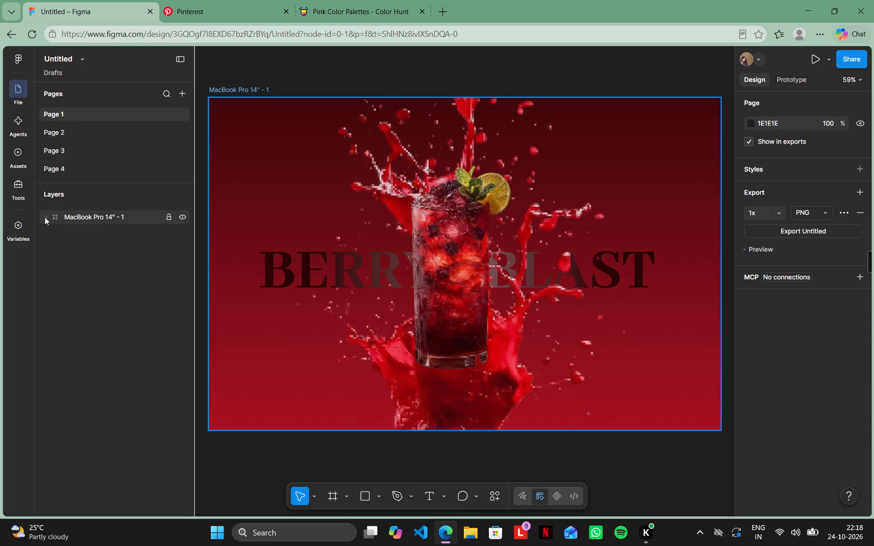
pyautogui.click(82, 286)
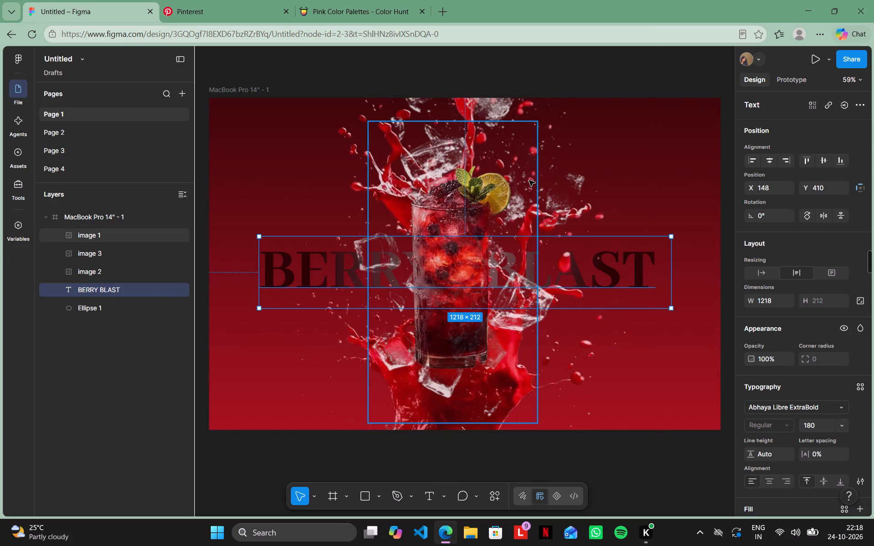
pyautogui.click(132, 172)
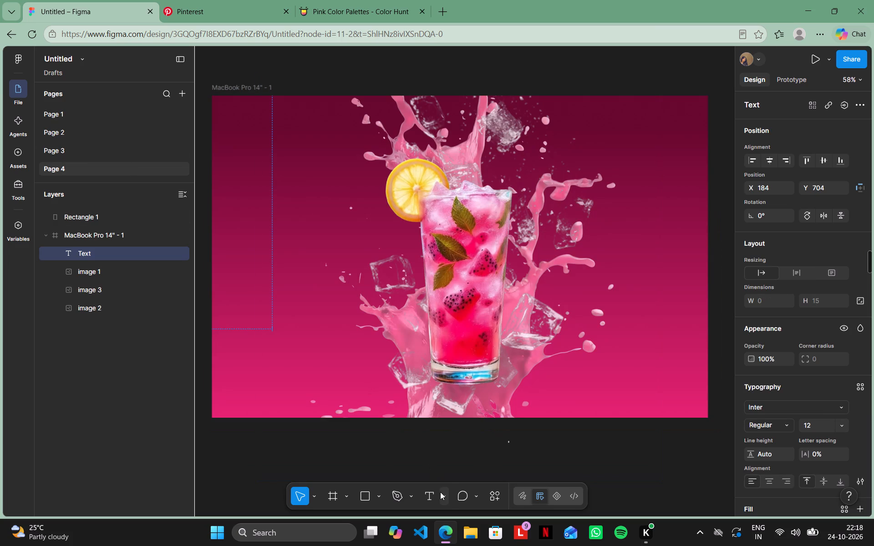
pyautogui.click(436, 491)
pyautogui.click(259, 262)
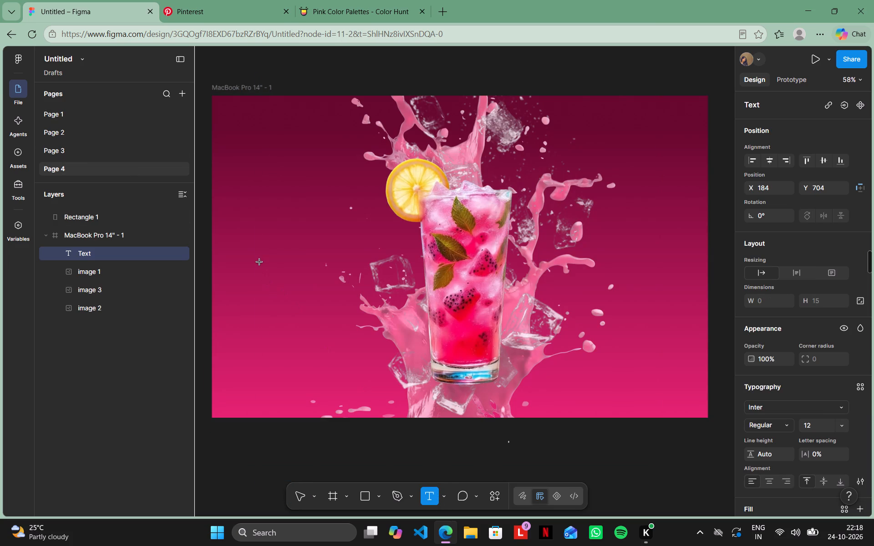
pyautogui.write('ba')
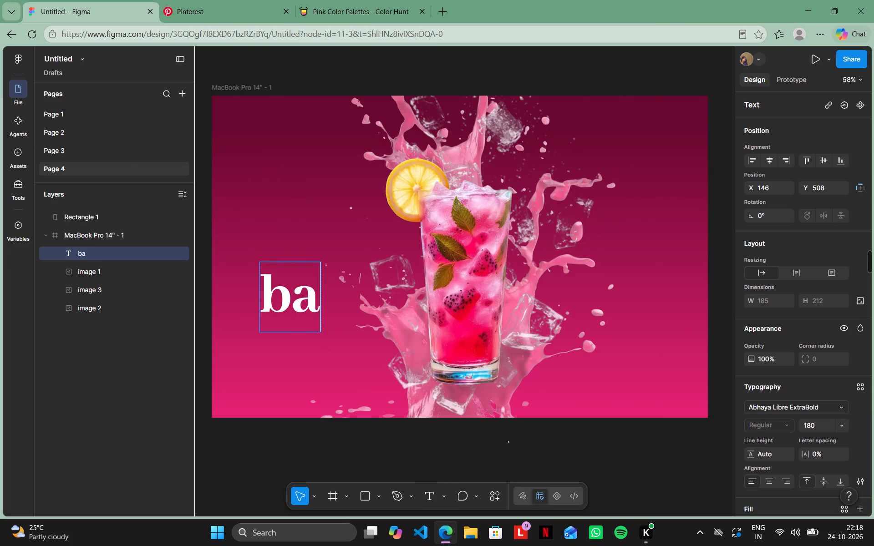
pyautogui.press('BackSpace')
pyautogui.press('b')
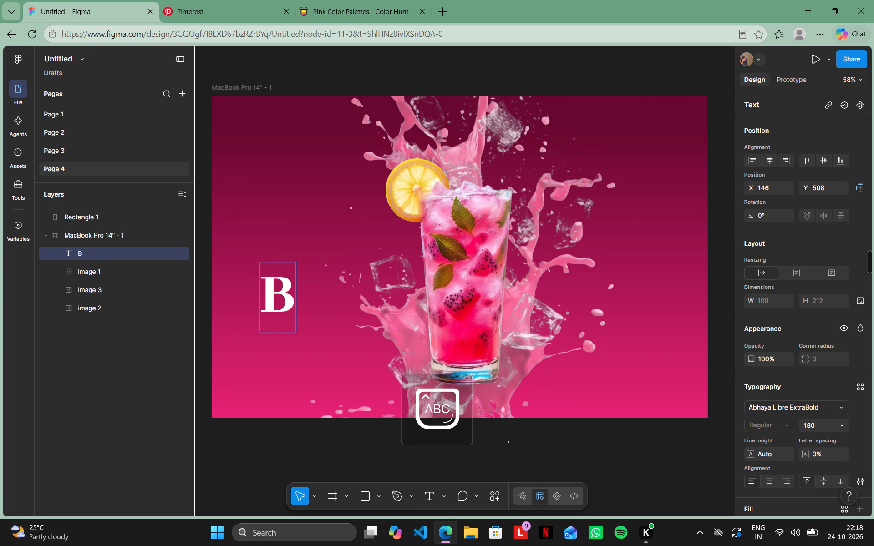
pyautogui.write('OHO')
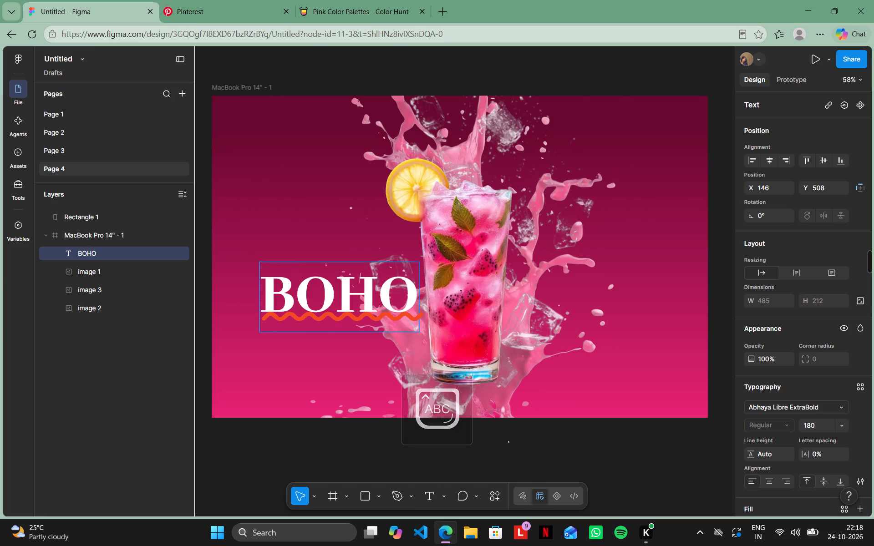
pyautogui.press('BackSpace')
pyautogui.press('BackSpace')
pyautogui.press('BackSpace')
pyautogui.press('BackSpace')
pyautogui.write('DRAGON')
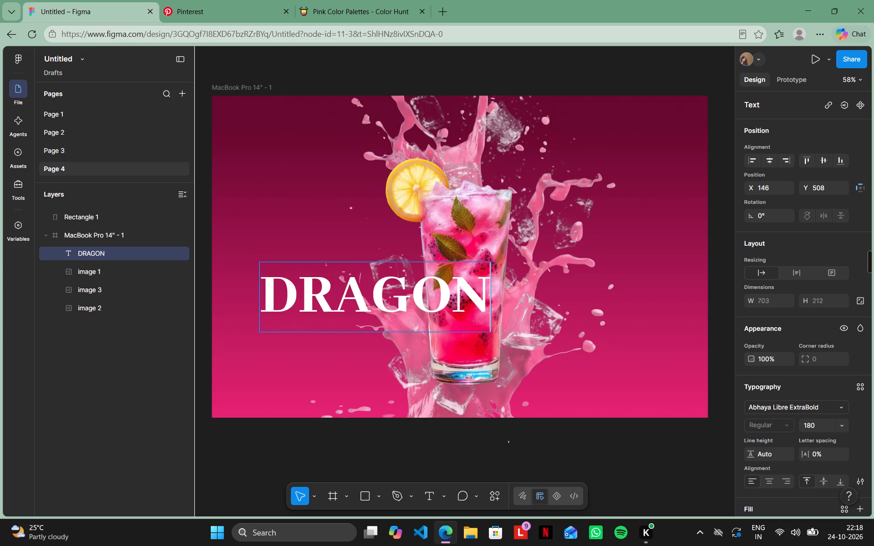
pyautogui.write('-ADE')
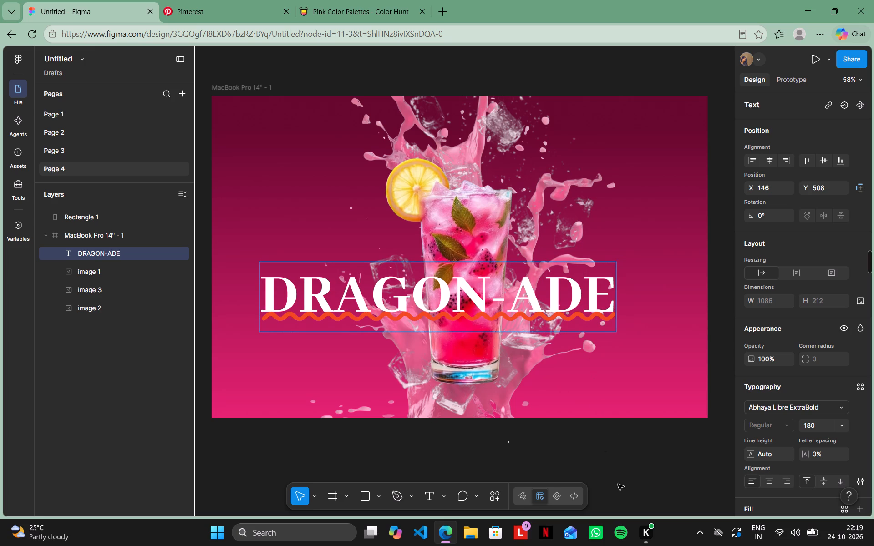
# Recolour the whole DRAGON-ADE title with the dark maroon page colour 68072F.
pyautogui.scroll(-1, 768, 445)
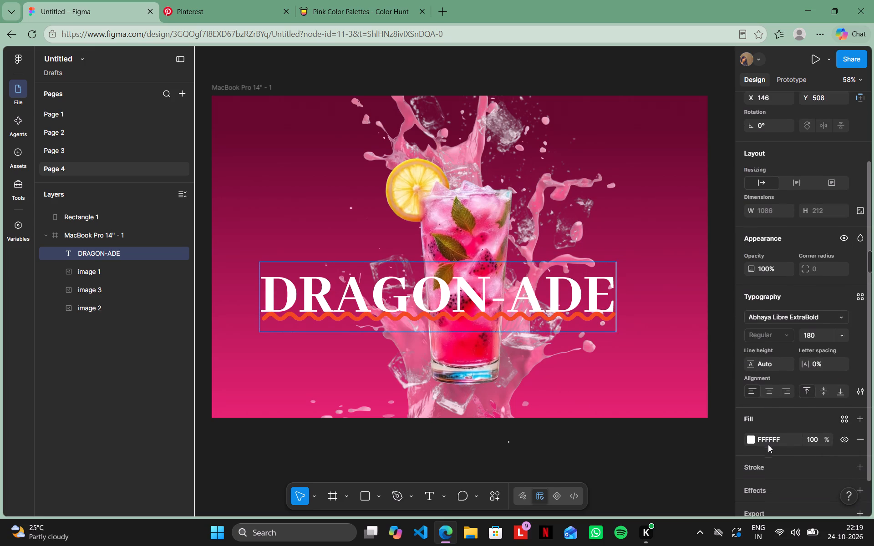
pyautogui.scroll(-1, 768, 445)
pyautogui.click(750, 438)
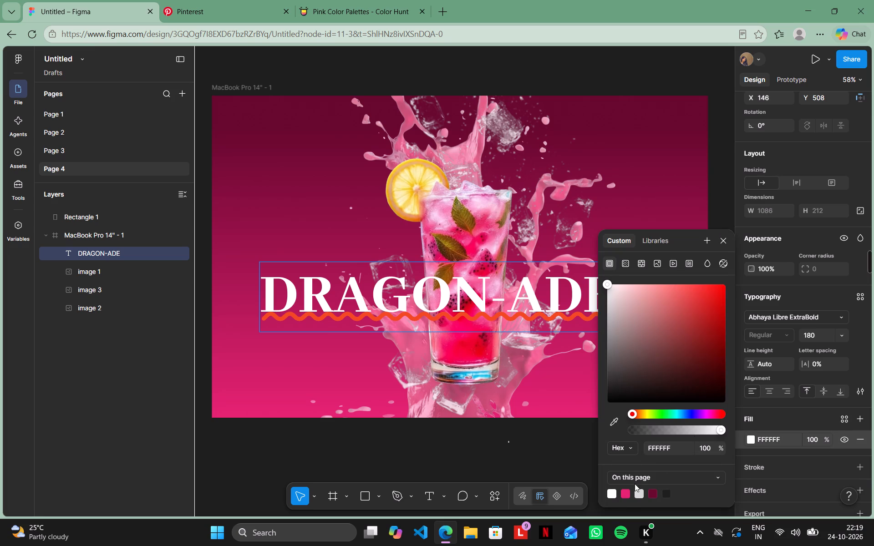
pyautogui.click(627, 494)
pyautogui.click(652, 492)
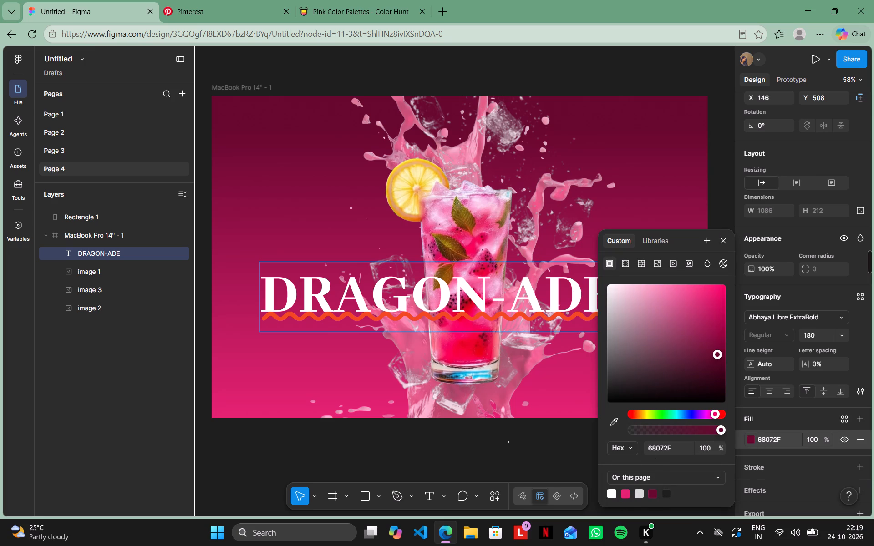
pyautogui.doubleClick(556, 298)
pyautogui.tripleClick(556, 298)
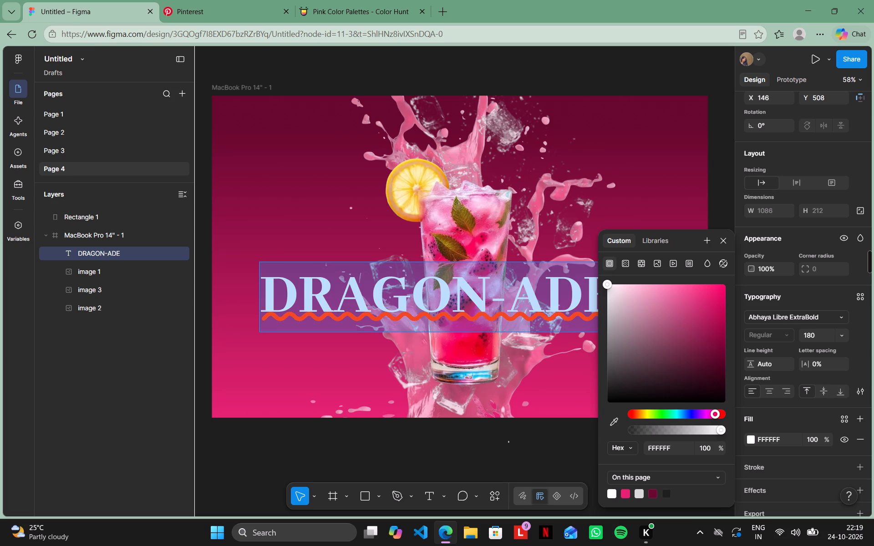
pyautogui.click(653, 495)
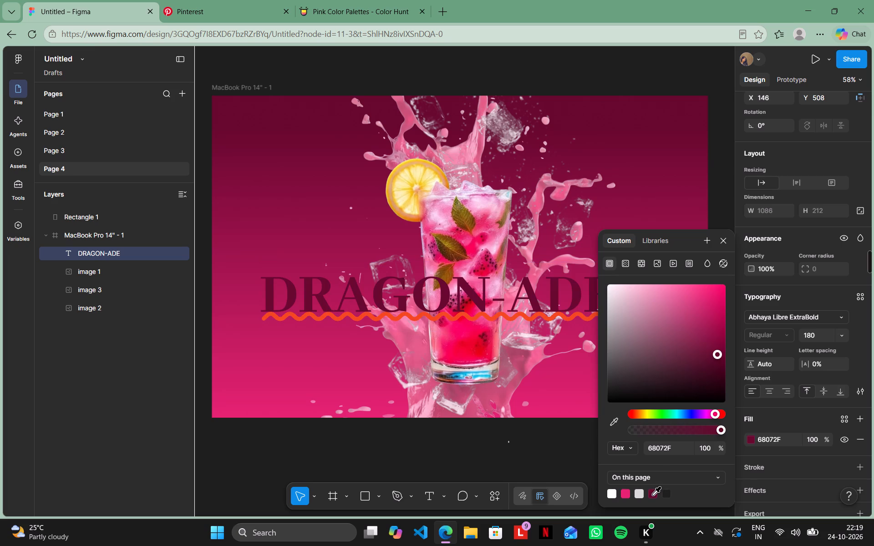
# Change the DRAGON-ADE fill to a linear gradient with stops 68072F at 23%, 9B0B45 at 36% and 68072F at 50%.
pyautogui.click(630, 261)
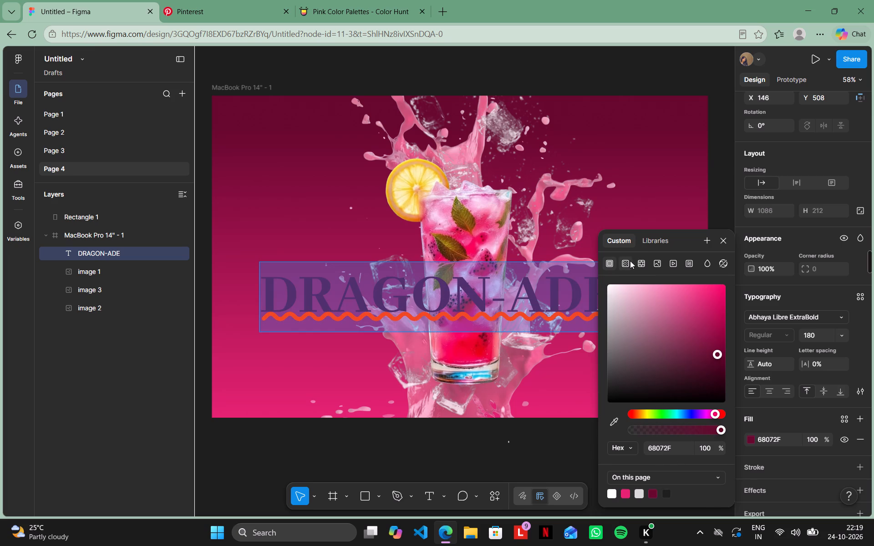
pyautogui.moveTo(606, 308); pyautogui.dragTo(634, 319)
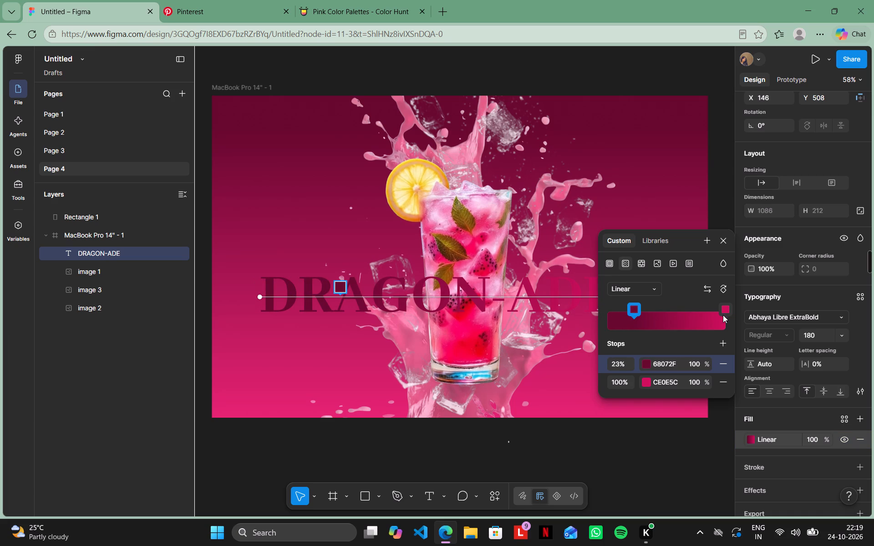
pyautogui.click(724, 315)
pyautogui.moveTo(724, 315); pyautogui.dragTo(673, 315)
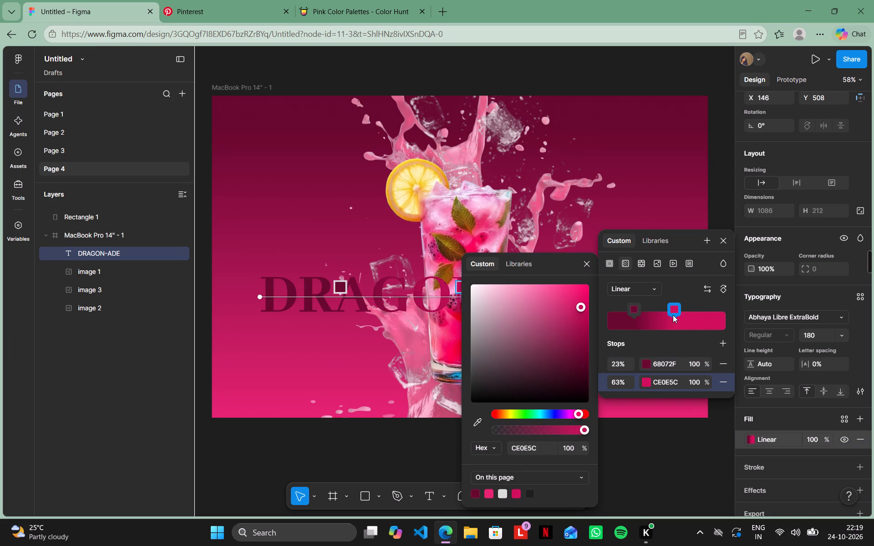
pyautogui.moveTo(673, 315); pyautogui.dragTo(666, 314)
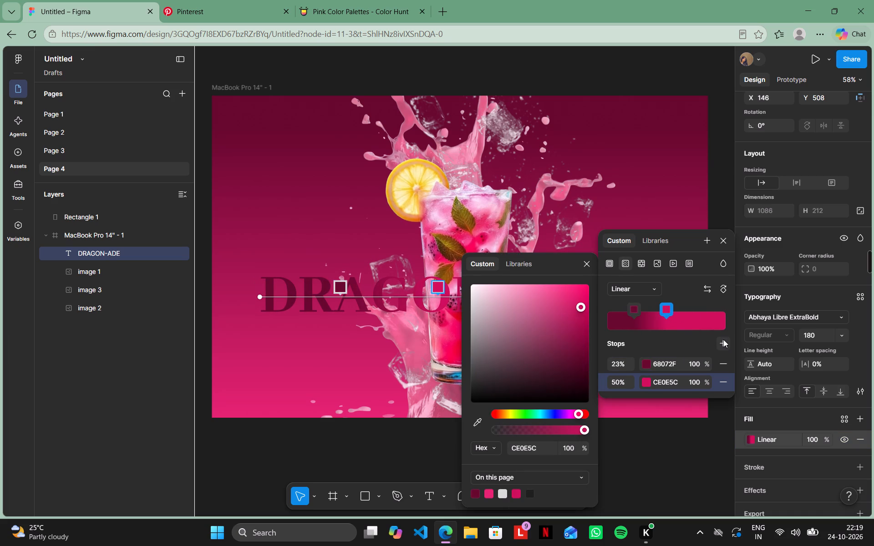
pyautogui.click(723, 339)
pyautogui.click(673, 403)
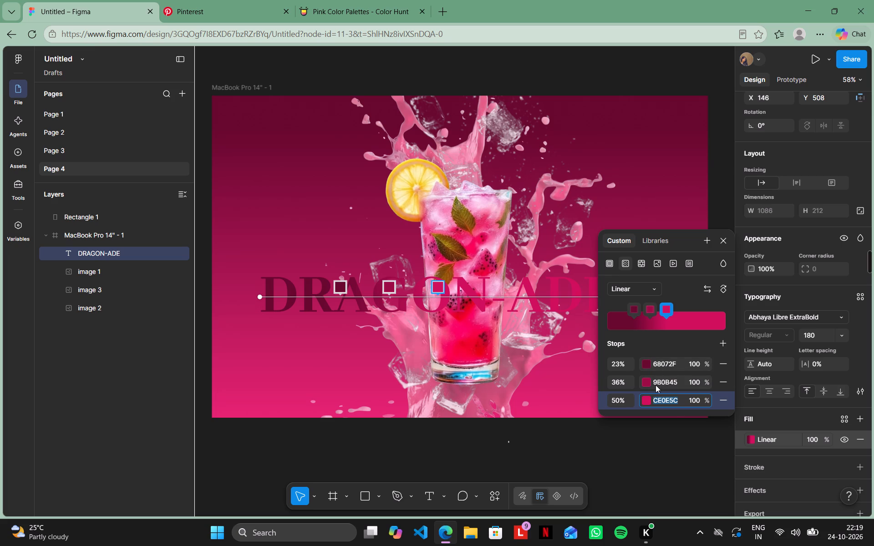
pyautogui.click(645, 397)
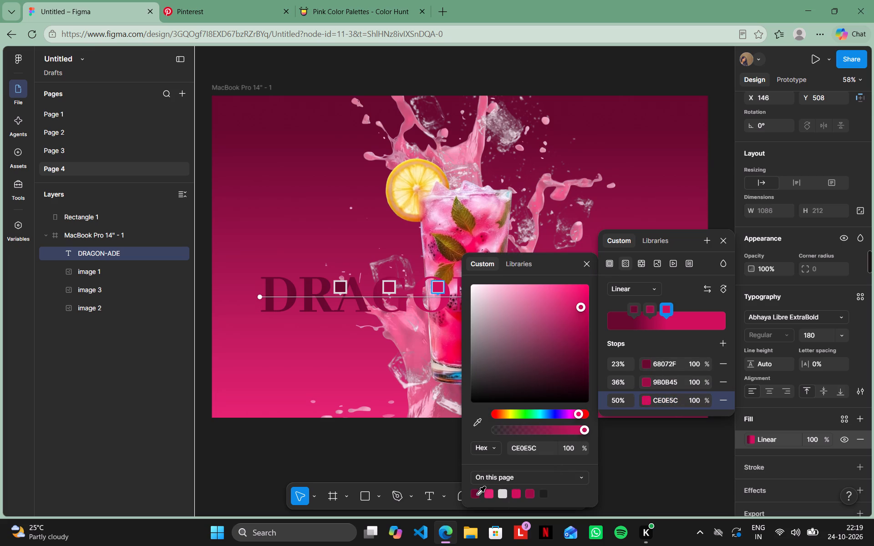
pyautogui.click(477, 494)
pyautogui.click(640, 477)
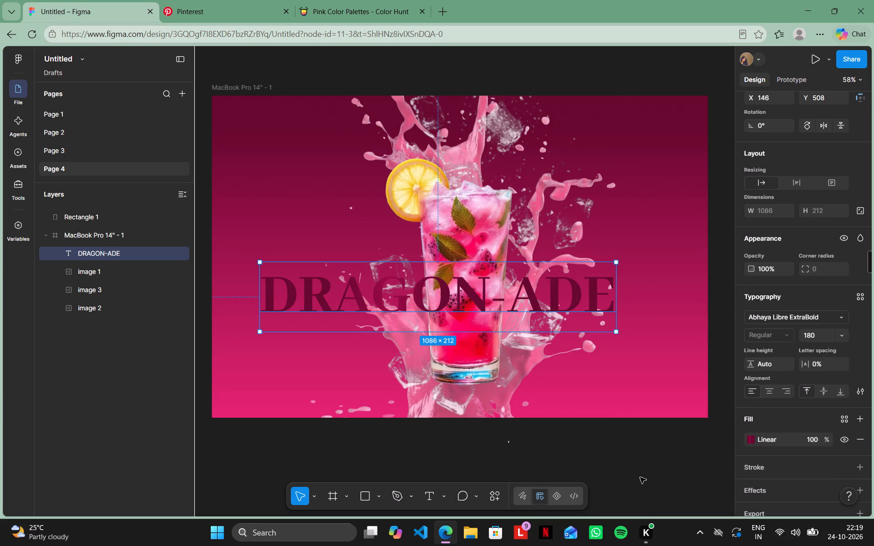
# Spread out the title's gradient stops, moving the last 68072F stop to 87% and the middle 9B0B45 stop to 51%.
pyautogui.click(752, 436)
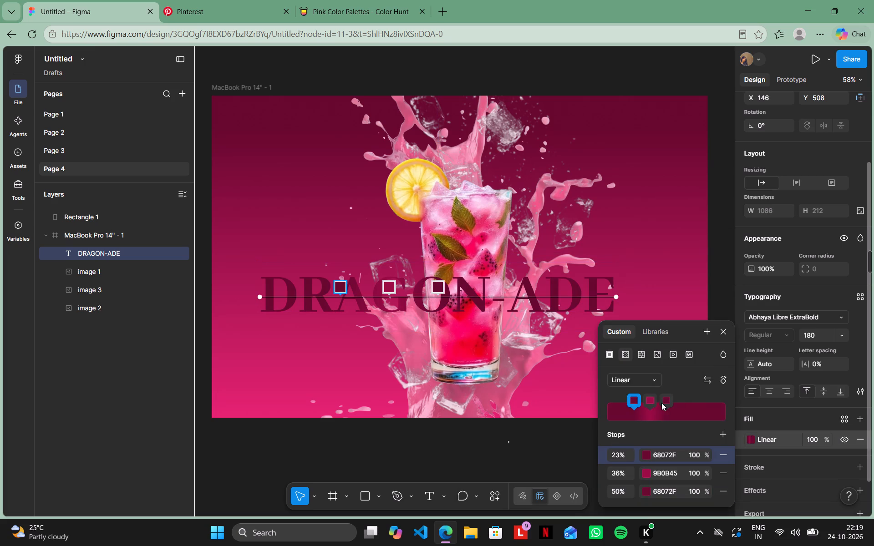
pyautogui.moveTo(664, 401); pyautogui.dragTo(704, 407)
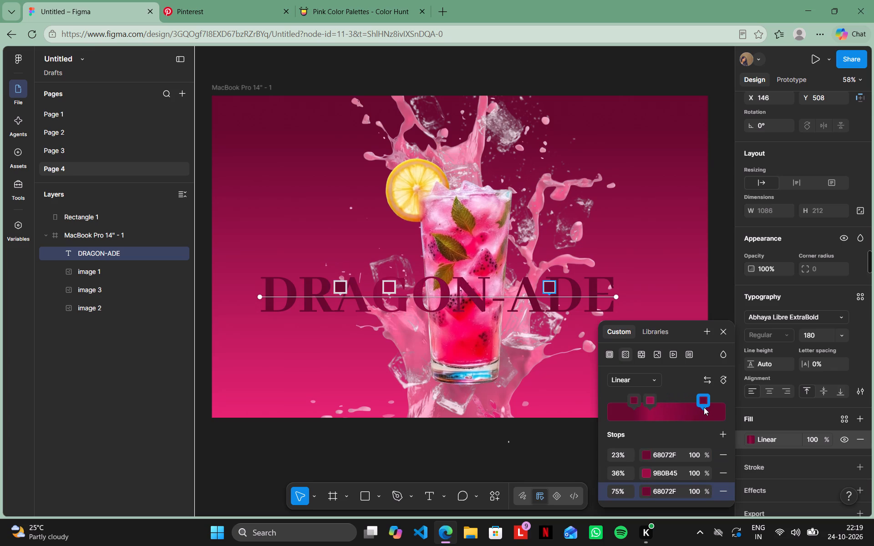
pyautogui.moveTo(704, 407); pyautogui.dragTo(710, 410)
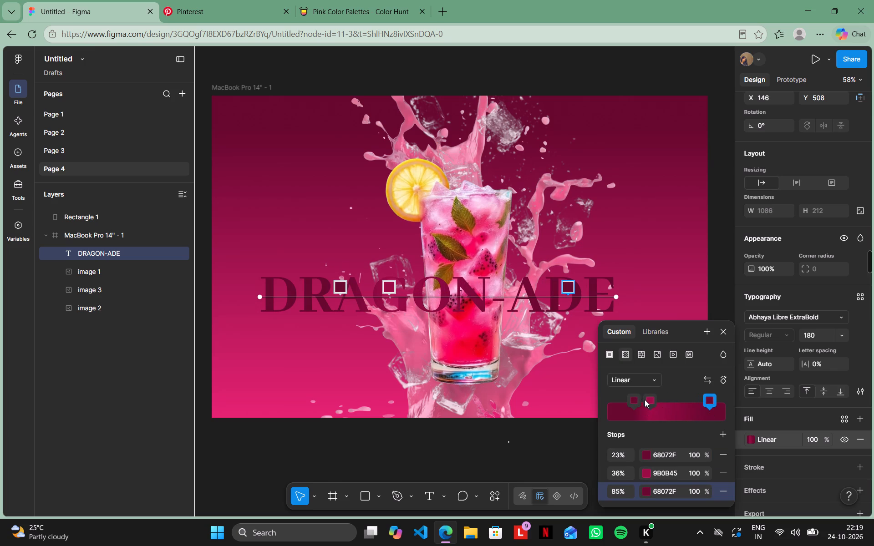
pyautogui.moveTo(649, 399); pyautogui.dragTo(671, 407)
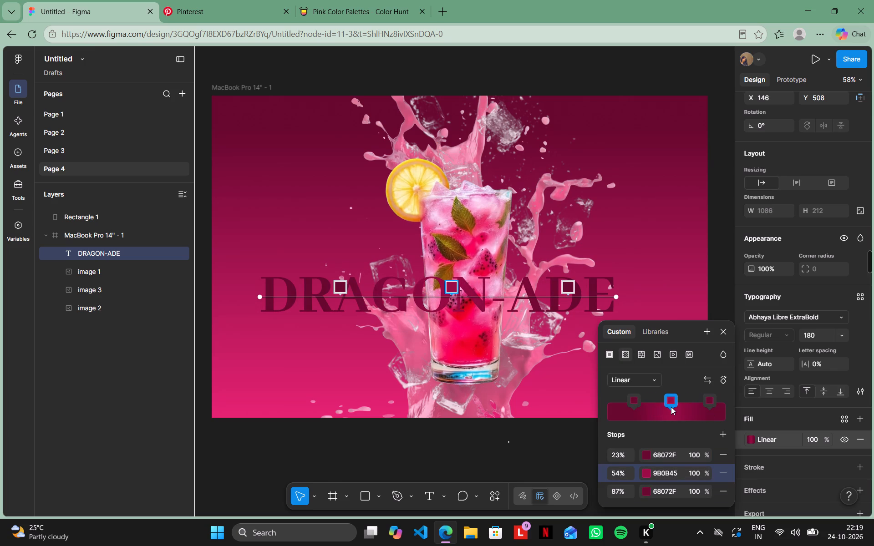
pyautogui.moveTo(671, 407); pyautogui.dragTo(668, 408)
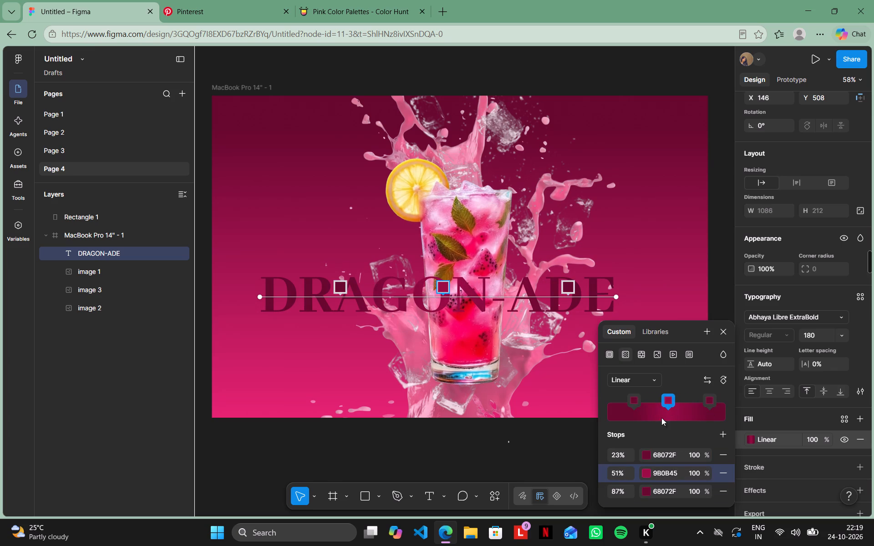
pyautogui.click(516, 434)
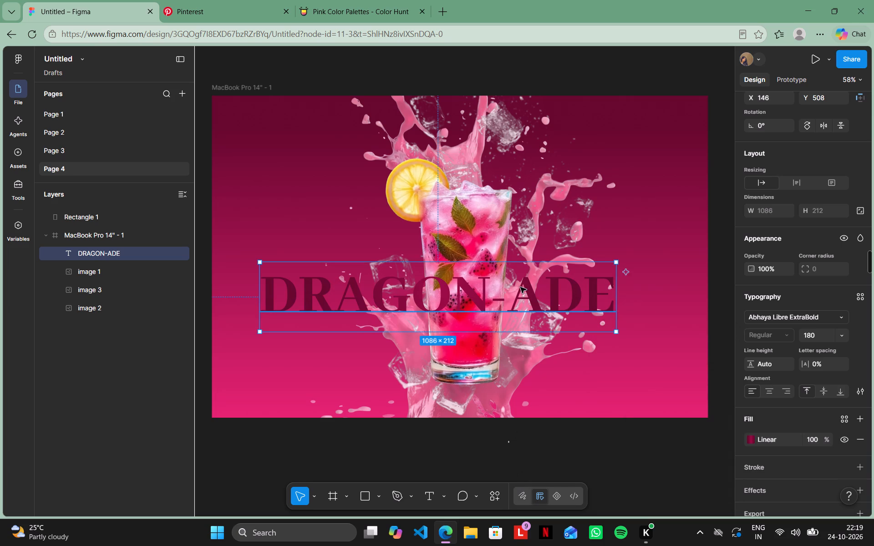
# Move the DRAGON-ADE title to X 246, Y 453, centred across the drink glass.
pyautogui.moveTo(520, 287); pyautogui.dragTo(553, 265)
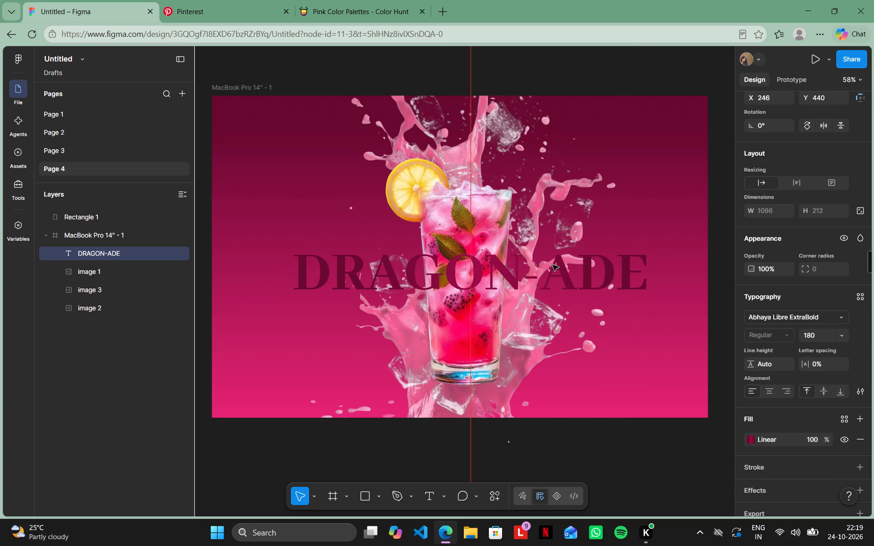
pyautogui.moveTo(553, 265); pyautogui.dragTo(550, 268)
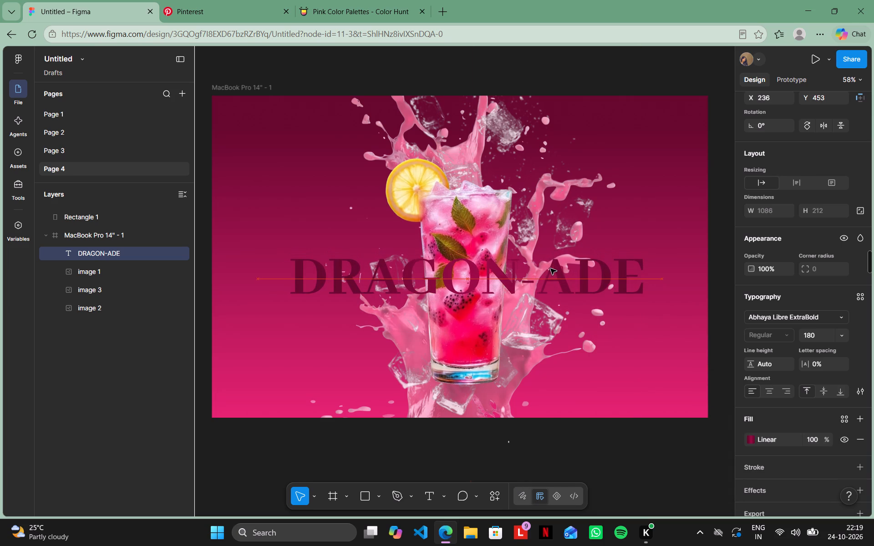
pyautogui.moveTo(550, 268); pyautogui.dragTo(554, 267)
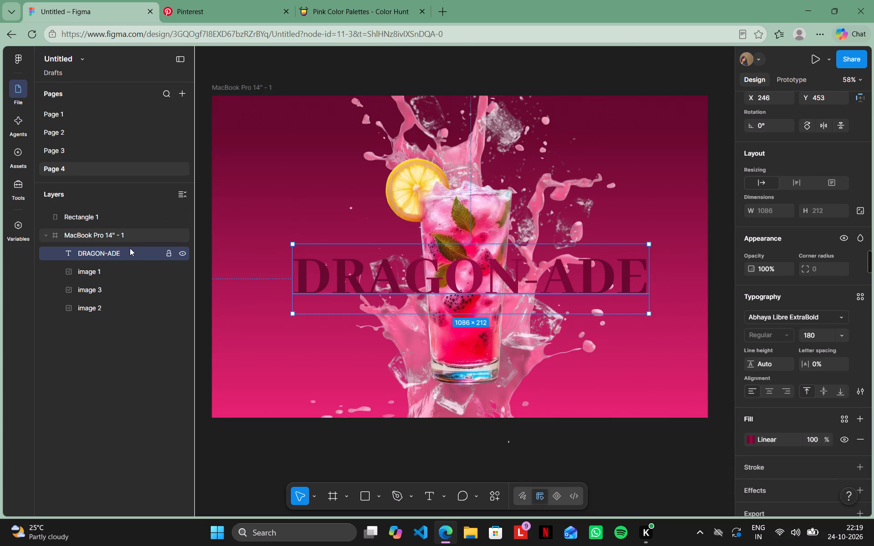
# Reorder the DRAGON-ADE layer to sit below image 3 and above image 2, behind the glass.
pyautogui.moveTo(130, 248); pyautogui.dragTo(127, 296)
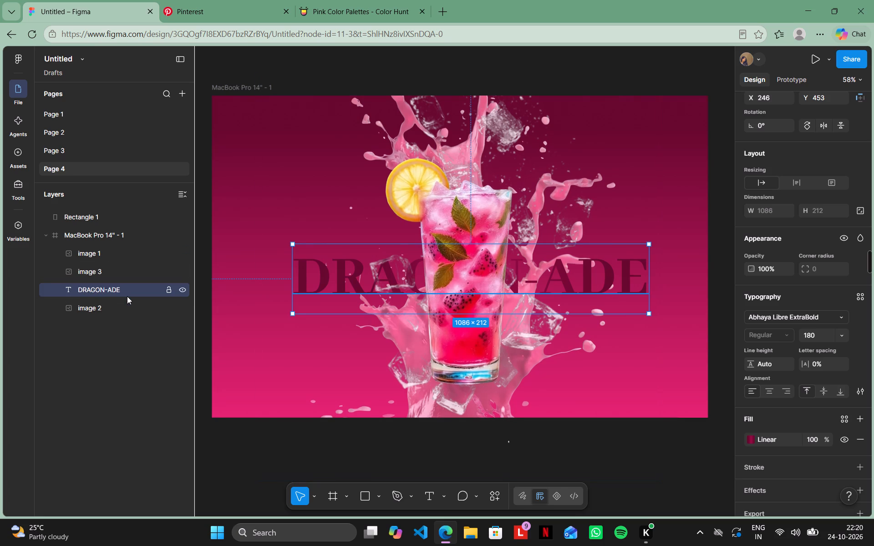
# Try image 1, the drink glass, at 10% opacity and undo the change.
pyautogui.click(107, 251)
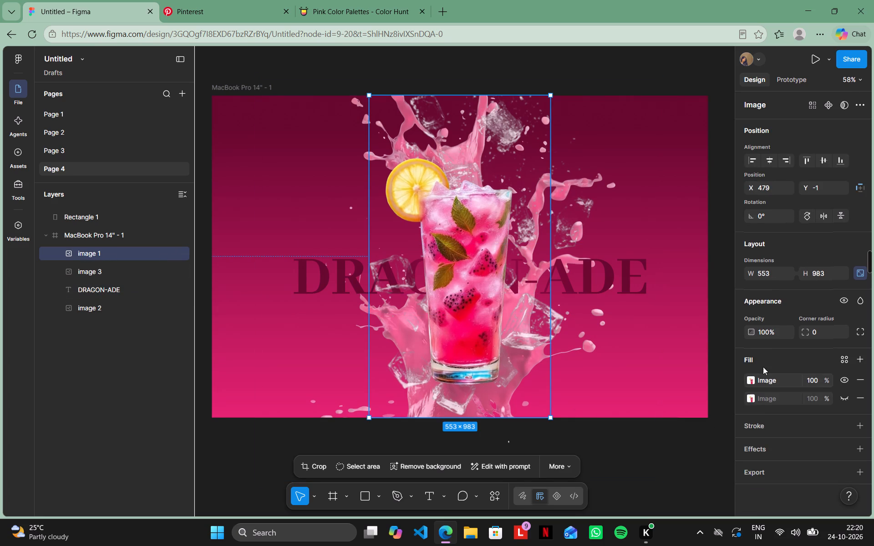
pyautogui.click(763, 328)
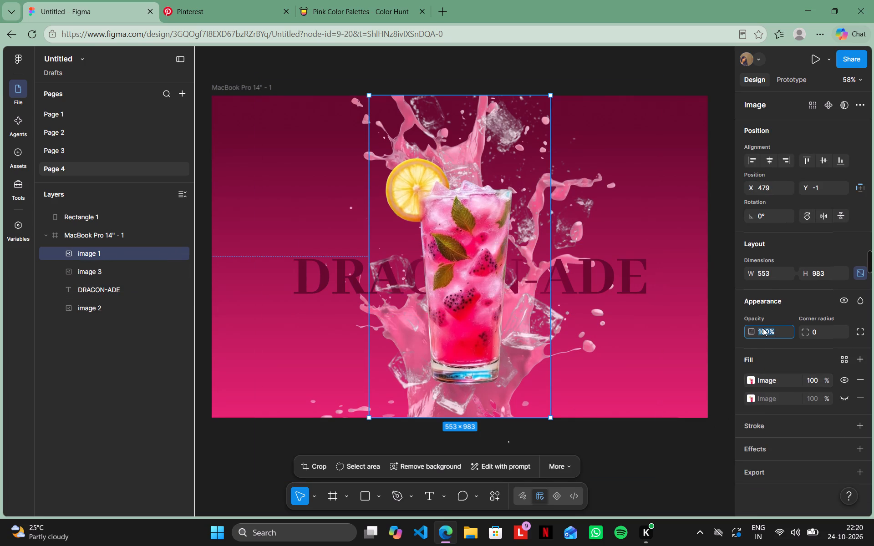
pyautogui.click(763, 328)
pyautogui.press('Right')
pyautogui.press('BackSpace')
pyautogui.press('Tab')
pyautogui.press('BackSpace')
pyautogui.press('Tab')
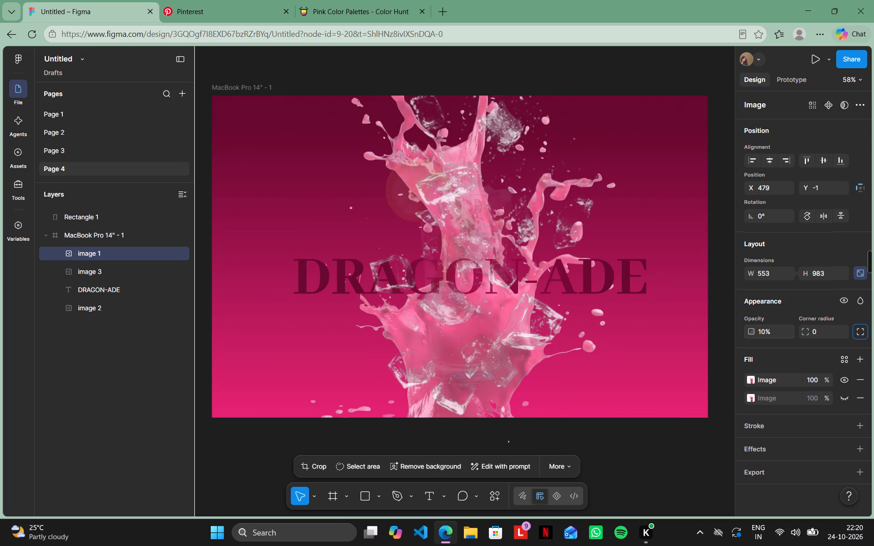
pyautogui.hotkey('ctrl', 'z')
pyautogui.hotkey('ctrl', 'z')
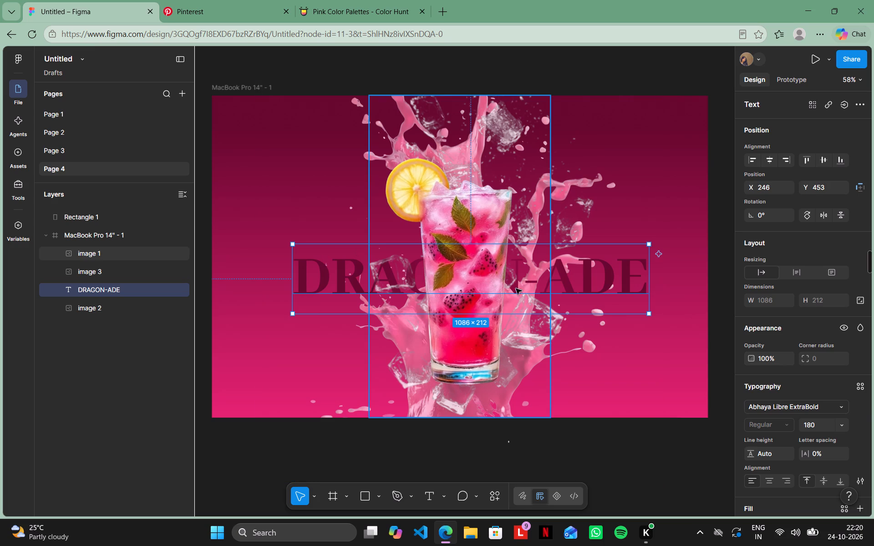
# Set the opacity of image 1, the drink glass, to 80%.
pyautogui.click(460, 329)
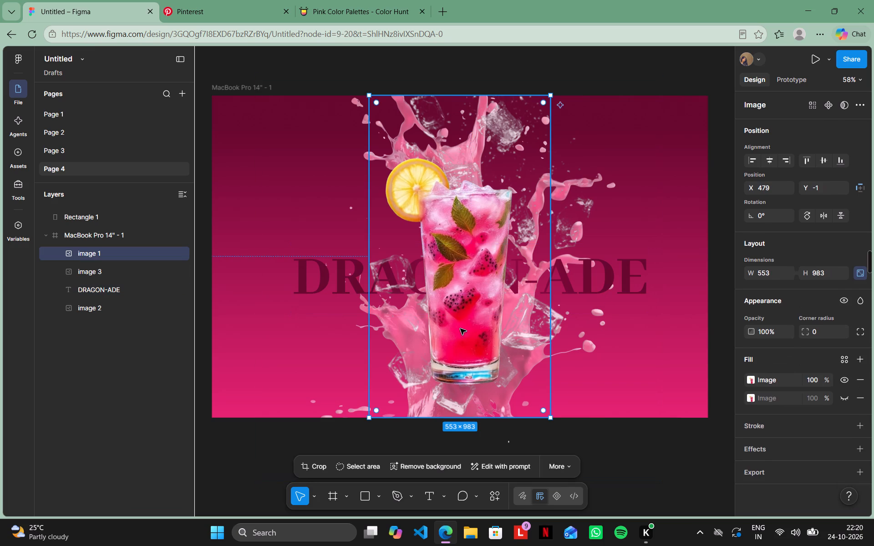
pyautogui.click(768, 328)
pyautogui.click(768, 328)
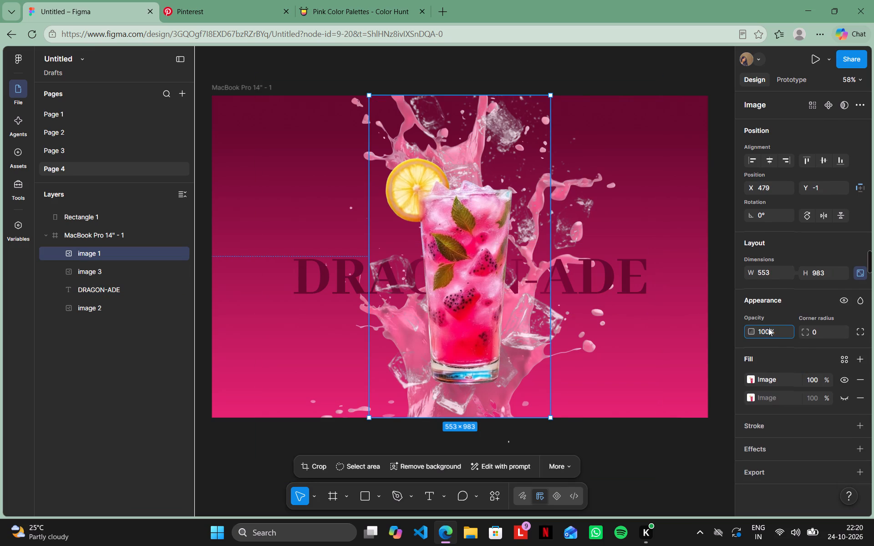
pyautogui.click(768, 328)
pyautogui.press('Left')
pyautogui.press('Left')
pyautogui.press('Right')
pyautogui.press('BackSpace')
pyautogui.press('BackSpace')
pyautogui.press('8')
pyautogui.press('Return')
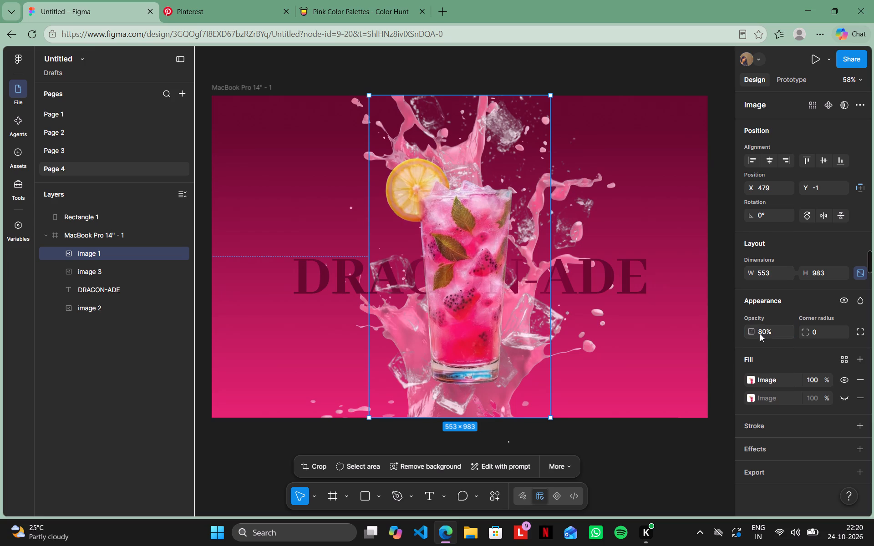
# Set the opacity of image 2, the bottom image layer of the frame, to 80%.
pyautogui.click(107, 301)
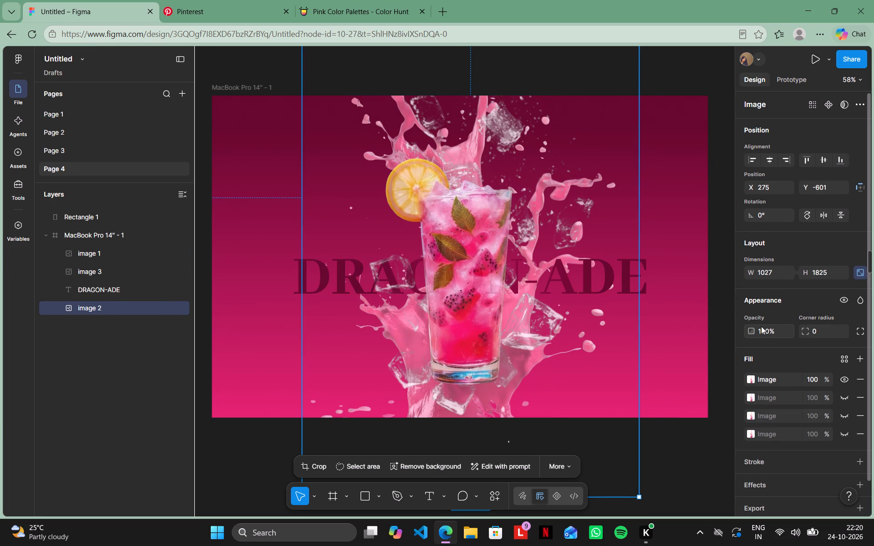
pyautogui.click(764, 331)
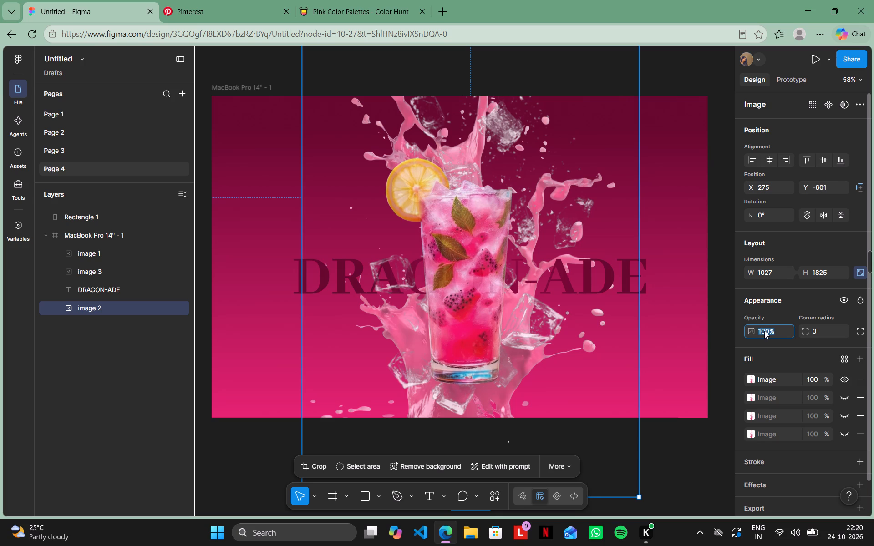
pyautogui.click(764, 331)
pyautogui.press('BackSpace')
pyautogui.press('BackSpace')
pyautogui.press('BackSpace')
pyautogui.press('8')
pyautogui.press('Return')
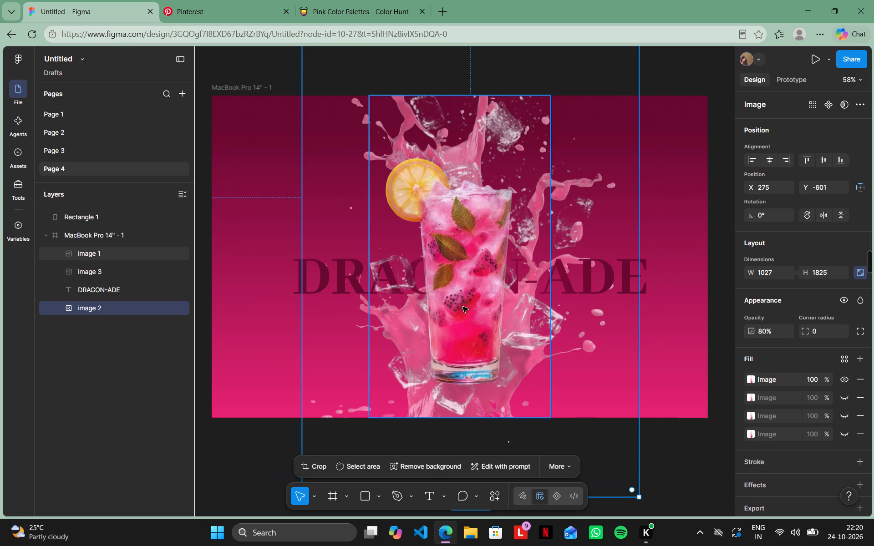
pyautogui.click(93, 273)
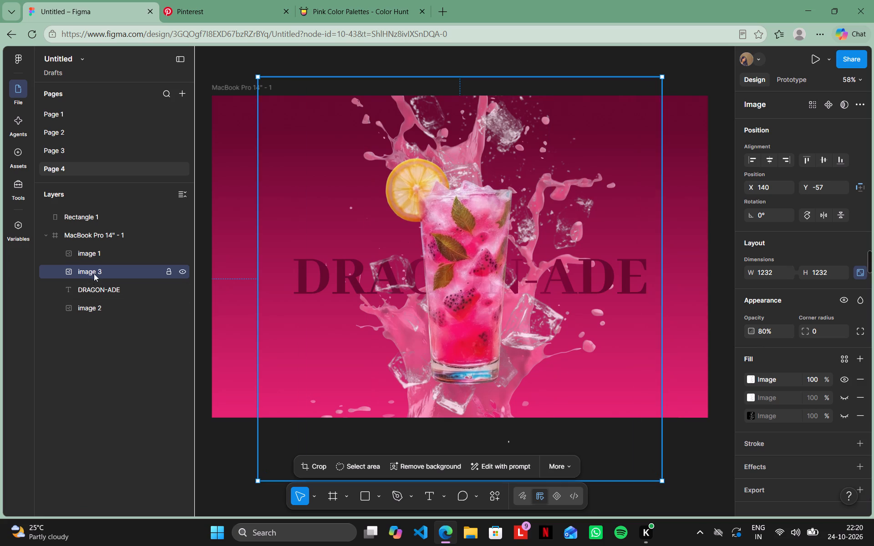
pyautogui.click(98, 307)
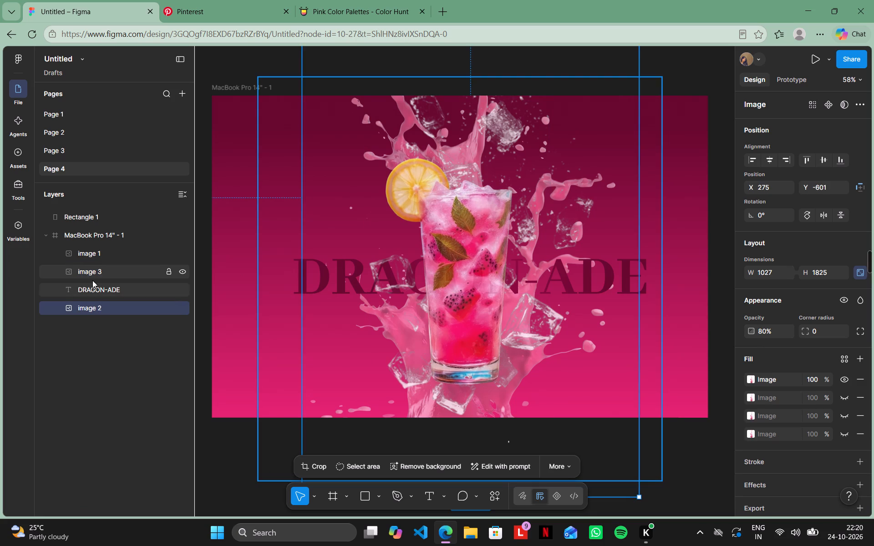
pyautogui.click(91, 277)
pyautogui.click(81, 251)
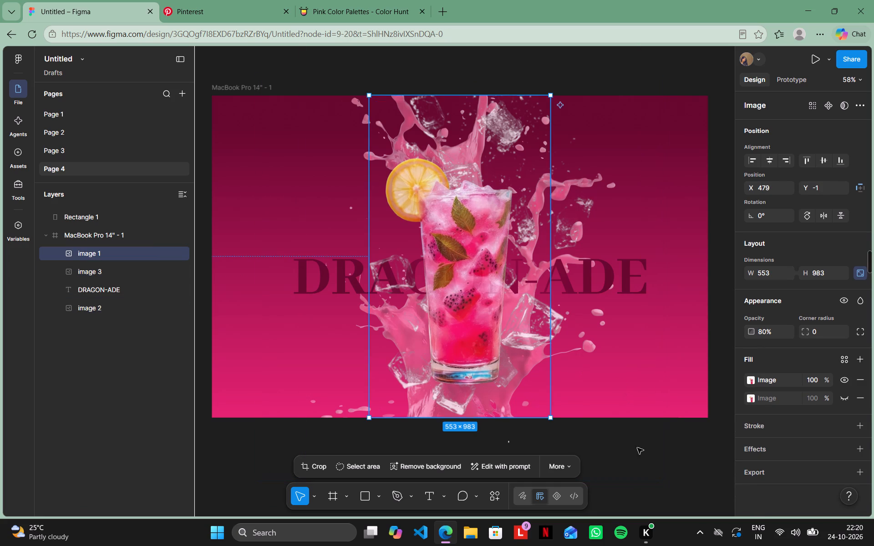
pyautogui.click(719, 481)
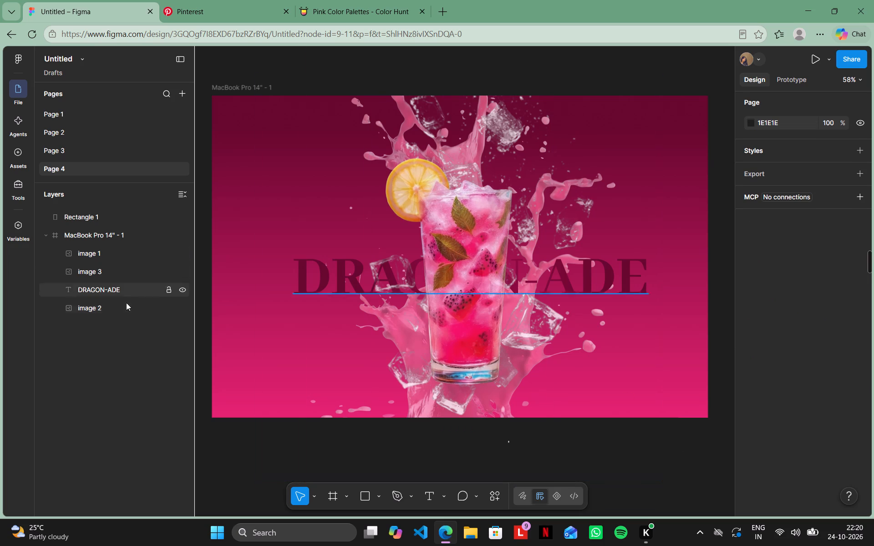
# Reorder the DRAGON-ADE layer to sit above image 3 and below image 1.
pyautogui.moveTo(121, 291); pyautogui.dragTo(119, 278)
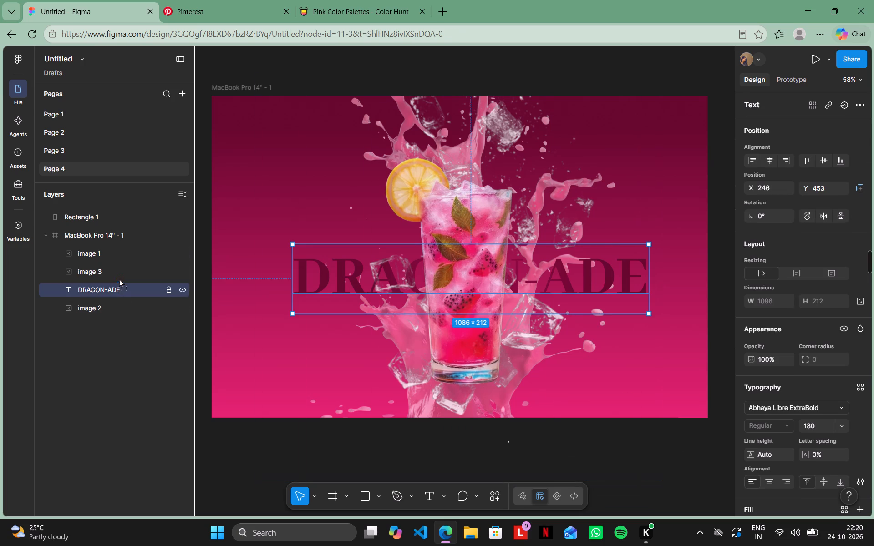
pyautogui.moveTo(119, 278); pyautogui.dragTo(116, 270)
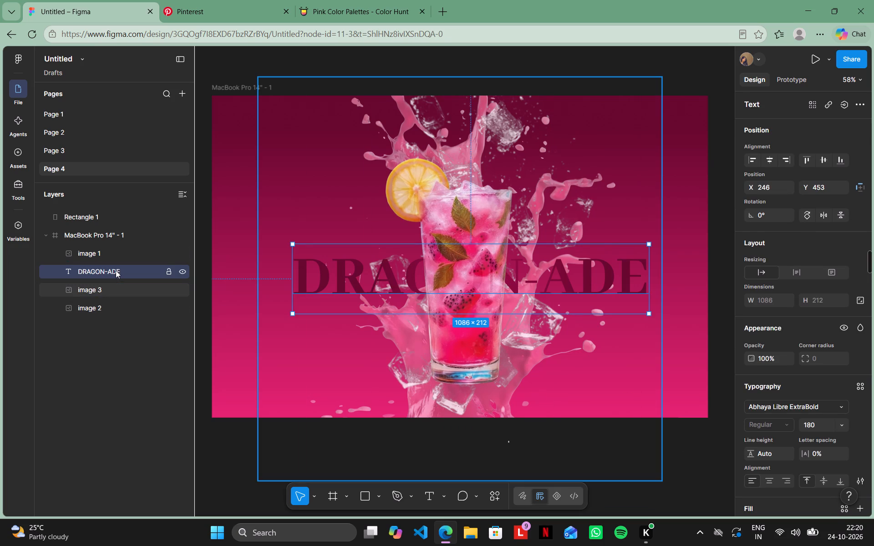
# On Page 1, reorder the BERRY BLAST layer to sit above image 2 and below image 3.
pyautogui.click(53, 116)
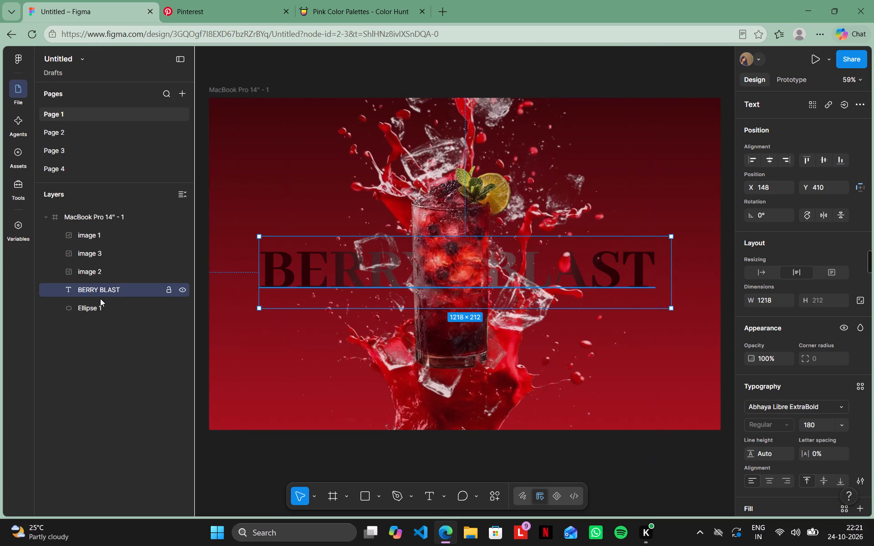
pyautogui.moveTo(99, 293); pyautogui.dragTo(94, 270)
pyautogui.moveTo(94, 270); pyautogui.dragTo(93, 264)
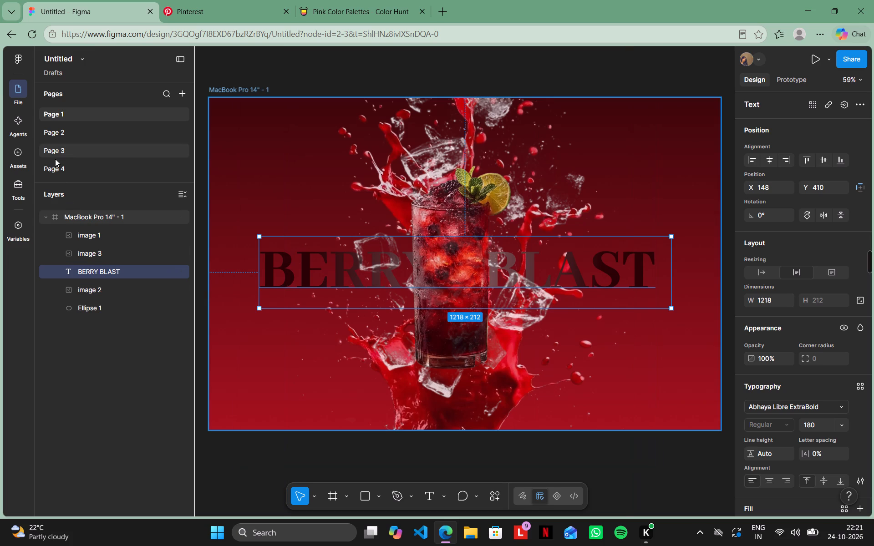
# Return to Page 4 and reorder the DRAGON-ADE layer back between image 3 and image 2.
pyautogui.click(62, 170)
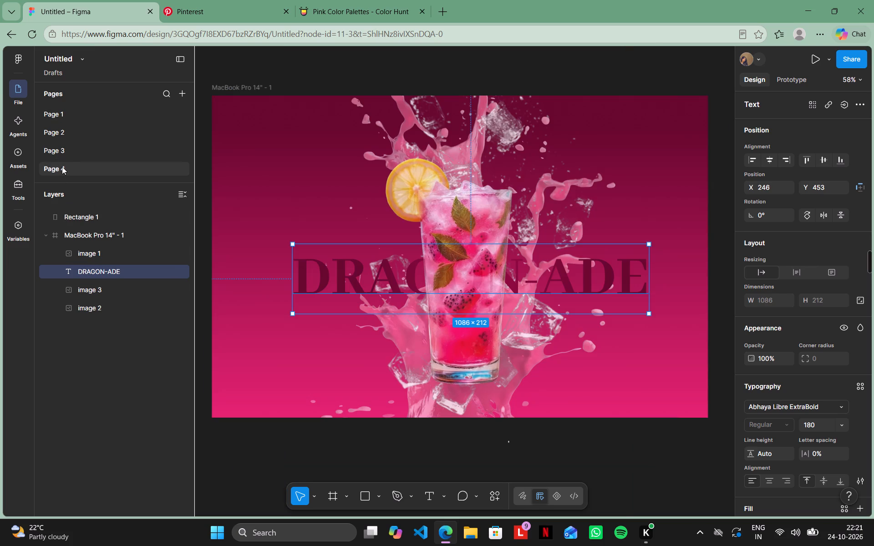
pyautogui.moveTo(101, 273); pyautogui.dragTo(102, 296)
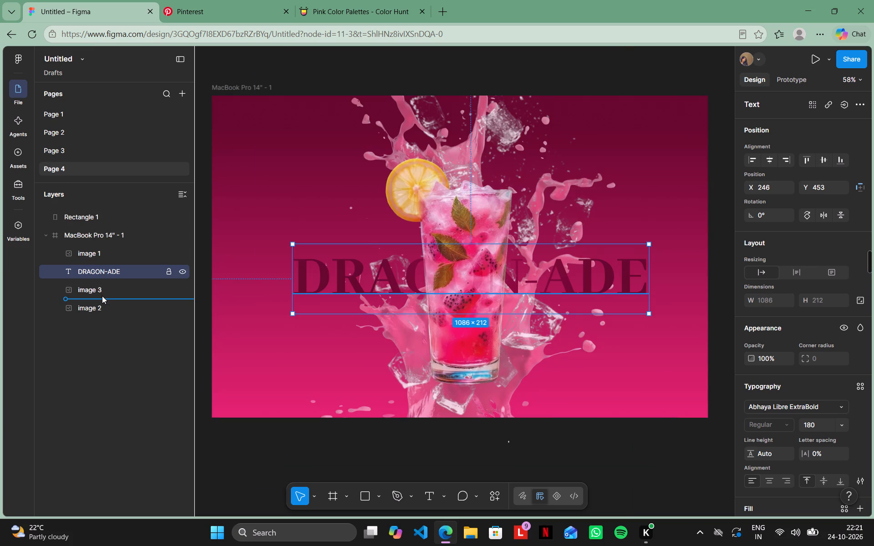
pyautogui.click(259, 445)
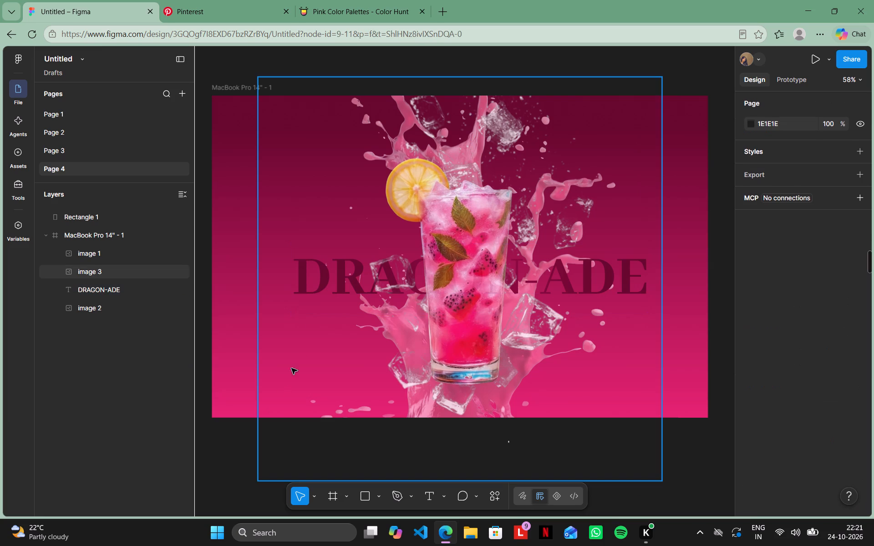
# Move the DRAGON-ADE title on Page 4 up behind the glass to X 236, Y 408.
pyautogui.click(318, 288)
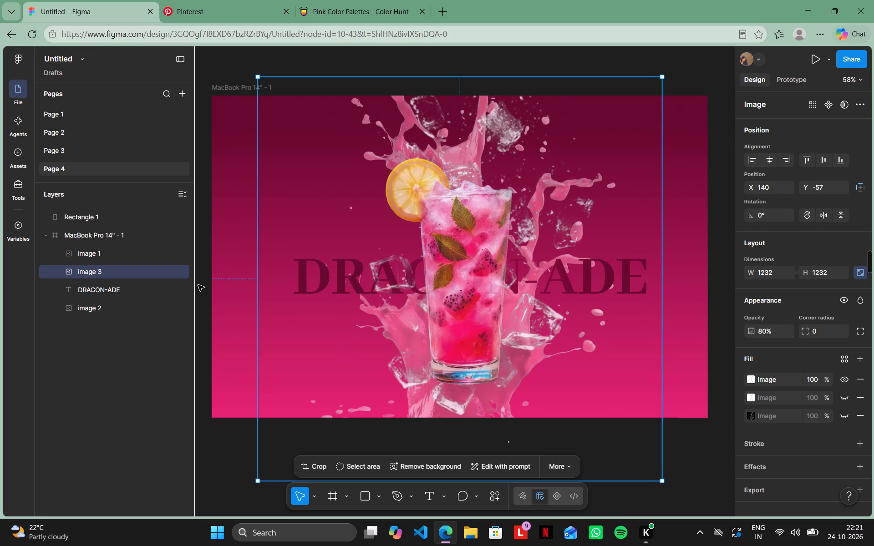
pyautogui.click(121, 291)
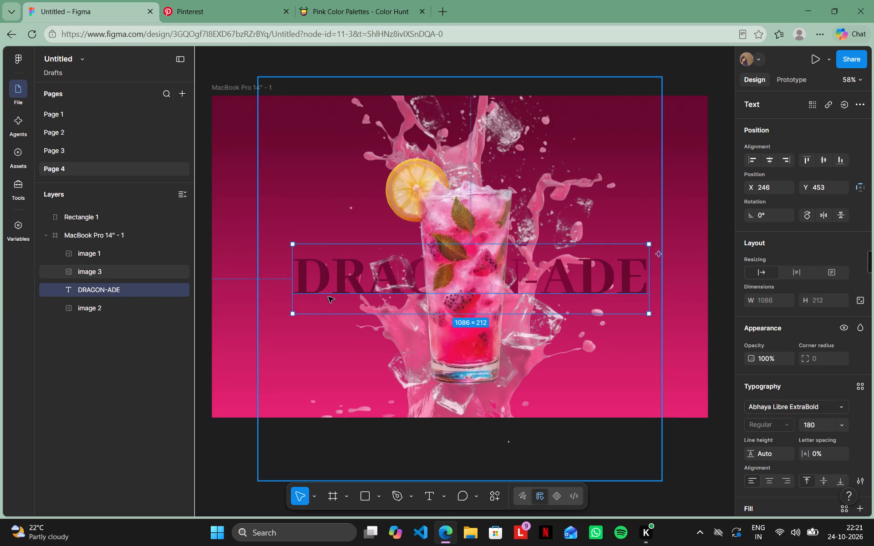
pyautogui.moveTo(321, 291); pyautogui.dragTo(321, 284)
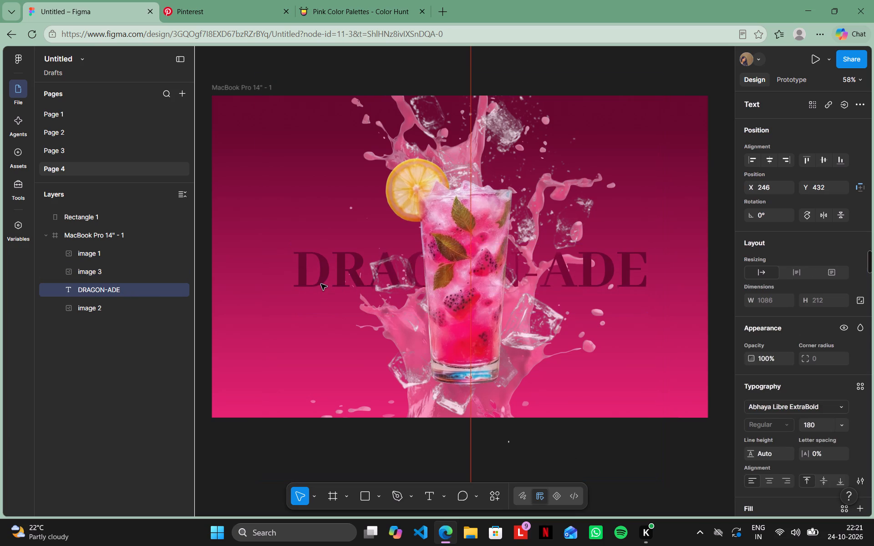
pyautogui.moveTo(321, 284); pyautogui.dragTo(320, 280)
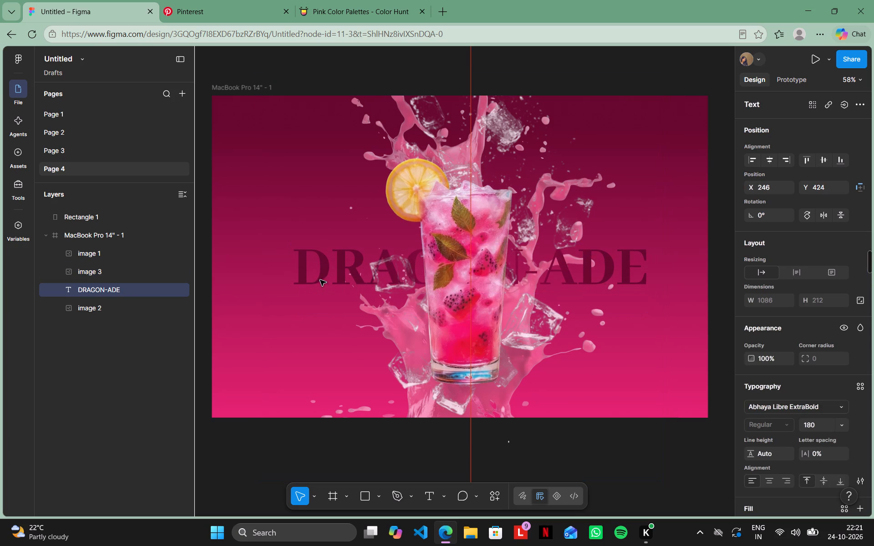
pyautogui.moveTo(320, 280); pyautogui.dragTo(318, 277)
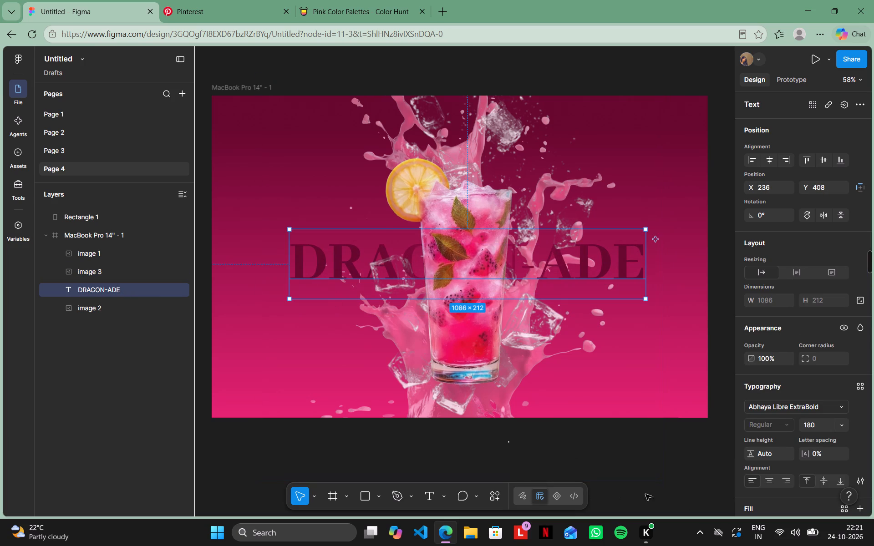
pyautogui.click(692, 476)
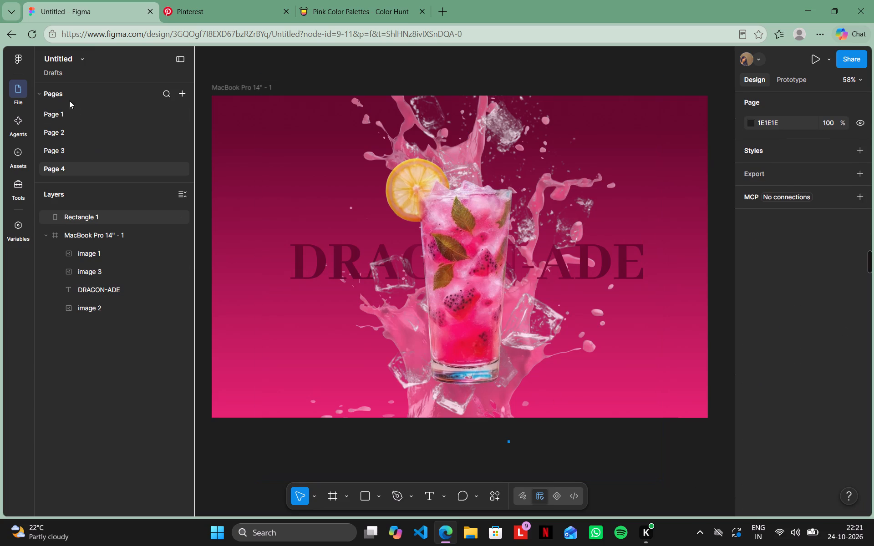